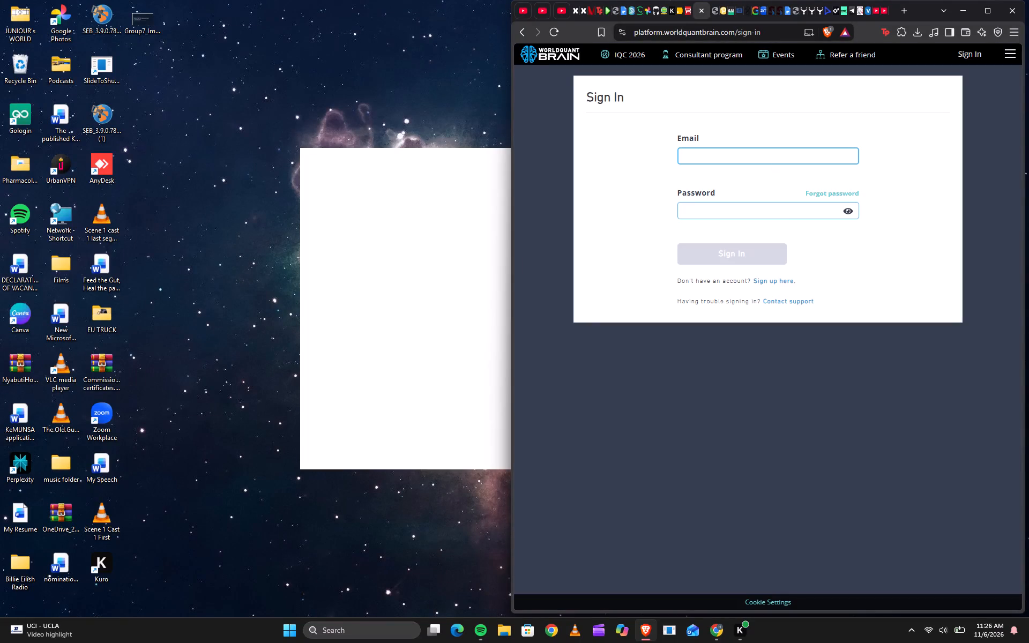
Fill in the WorldQuant BRAIN sign-in form with the saved account email and password.
left_click(773, 154)
left_click(782, 179)
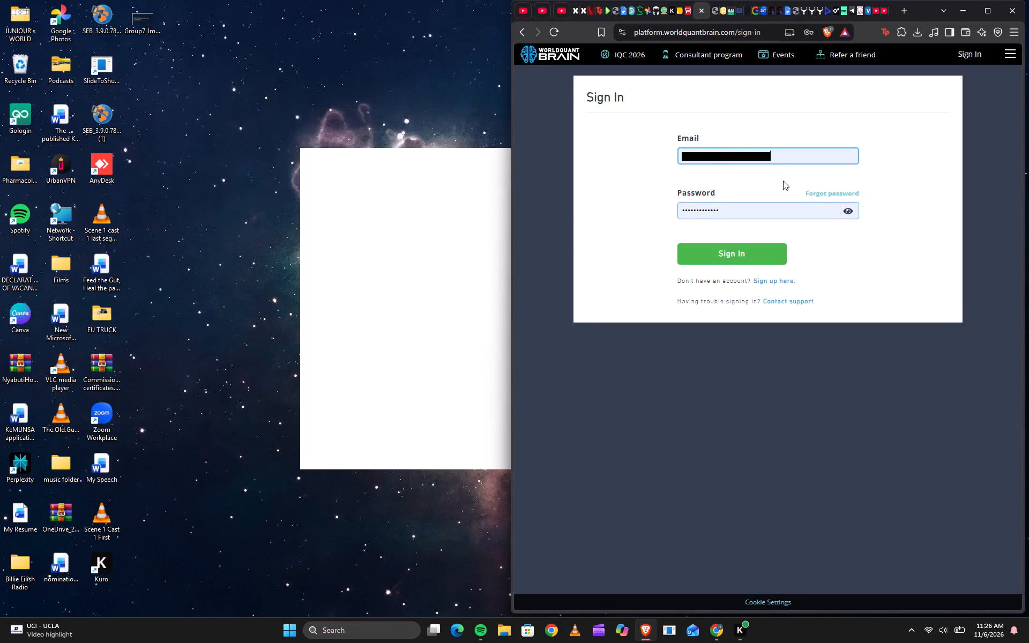
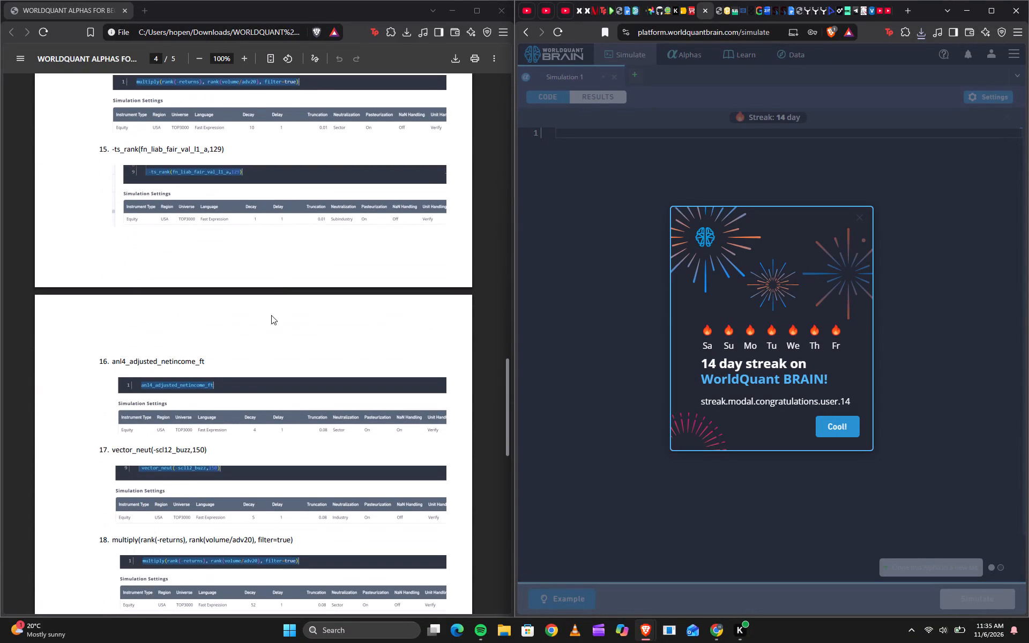
Look through alpha expressions 11 to 18 and their simulation settings in the WorldQuant alphas PDF.
scroll(244, 302, "up", 6)
scroll(244, 302, "down", 3)
scroll(255, 139, "up", 1)
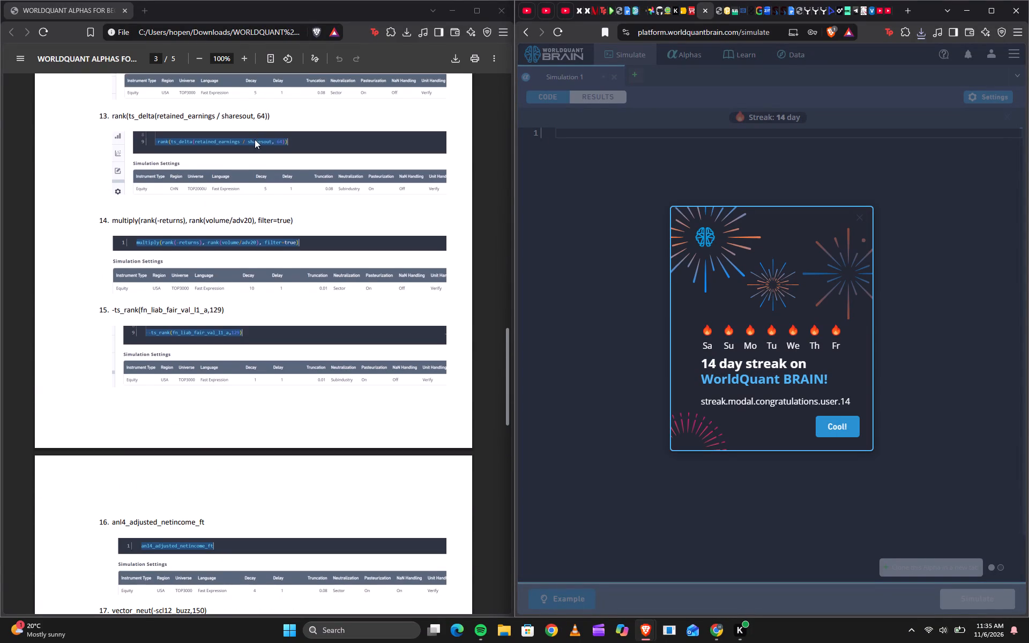
scroll(255, 139, "down", 2)
scroll(255, 139, "up", 3)
scroll(270, 177, "down", 1)
scroll(269, 206, "up", 2)
double_click(228, 278)
scroll(228, 278, "down", 1)
left_click(228, 278)
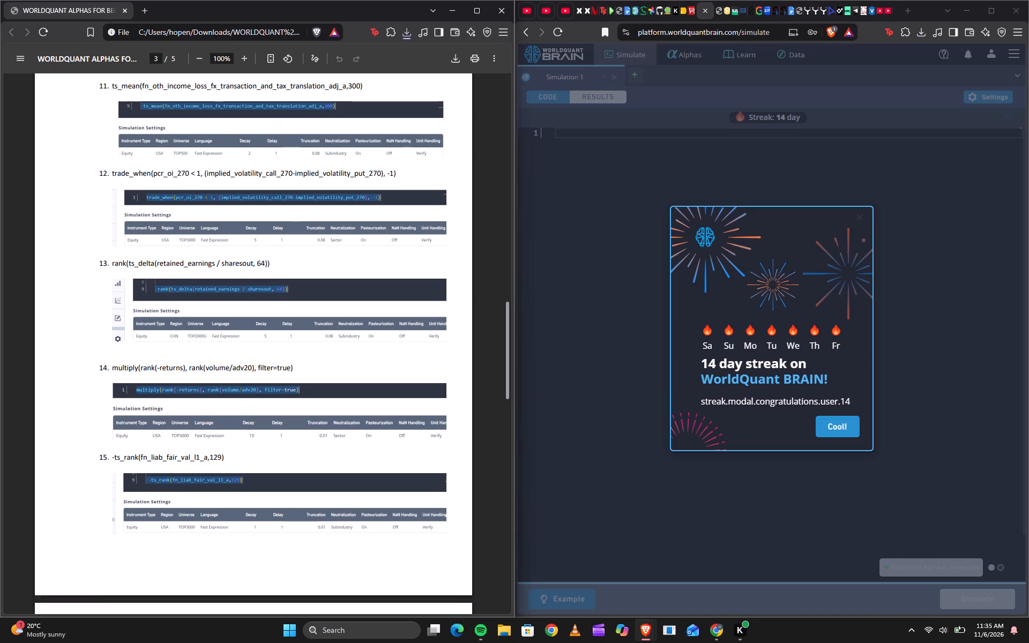
Copy expression 13, rank(ts_delta(retained_earnings / sharesout, 64)), from the PDF into Simulation 1's code, dismissing the streak message and allowing clipboard access.
left_click_drag(273, 222, 158, 233)
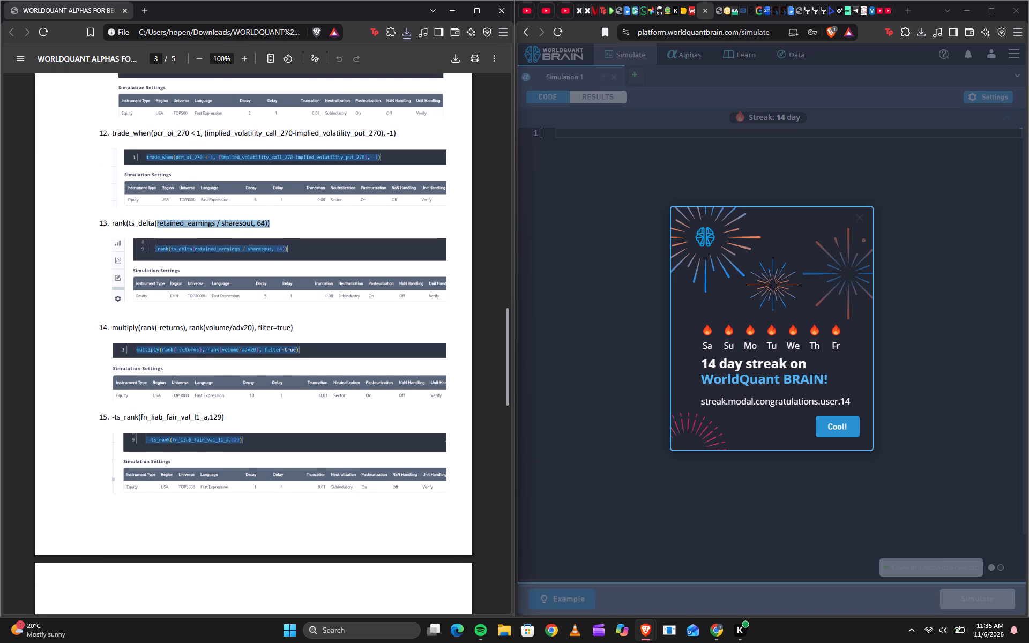
left_click_drag(158, 233, 109, 225)
scroll(106, 222, "down", 1)
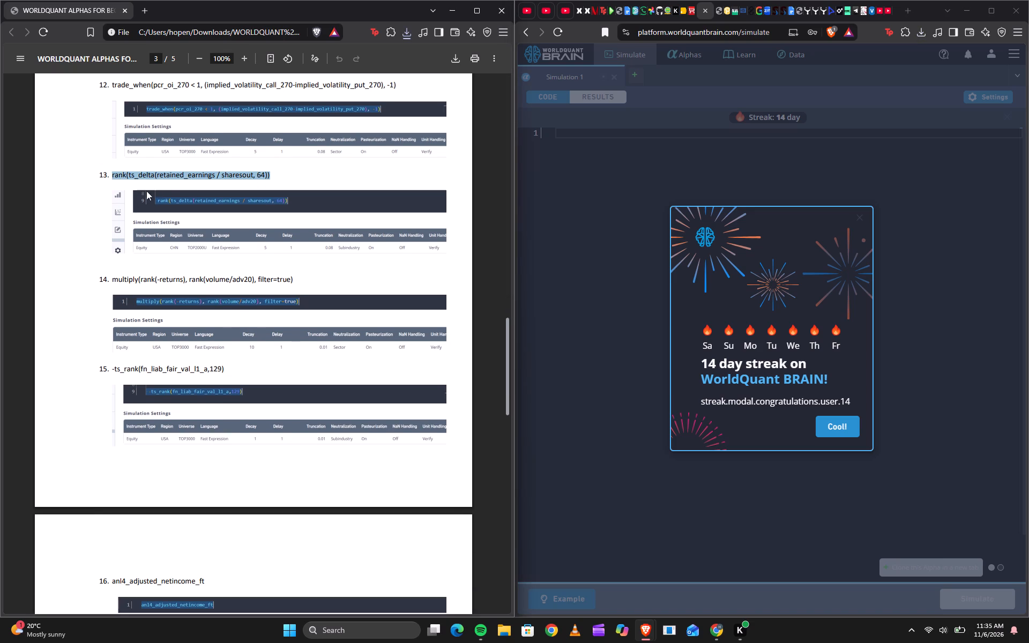
right_click(238, 169)
scroll(254, 183, "up", 1)
left_click(277, 182)
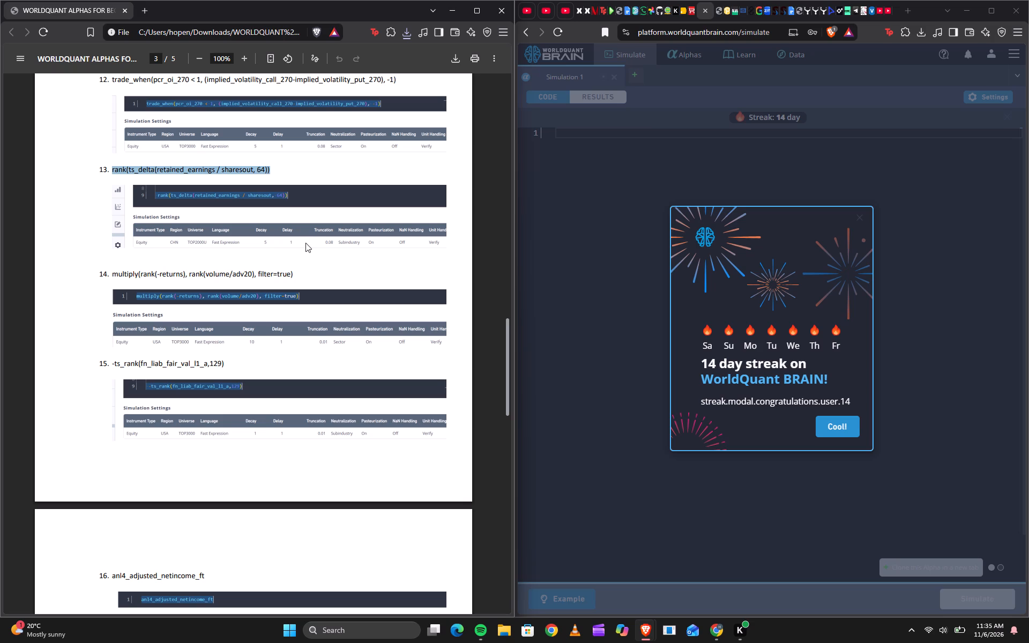
left_click(819, 421)
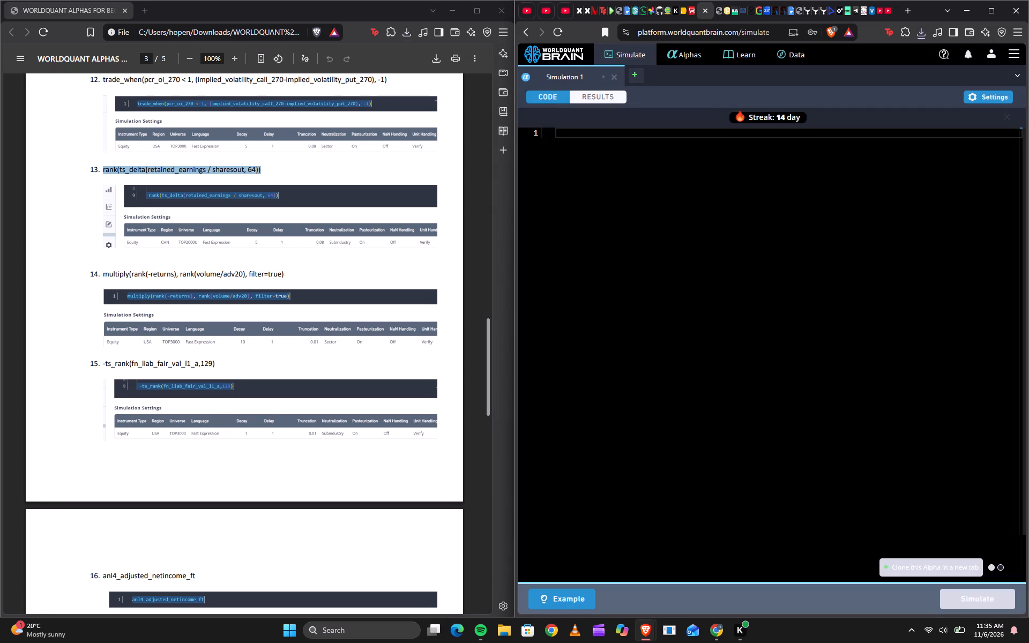
right_click(561, 135)
left_click(596, 188)
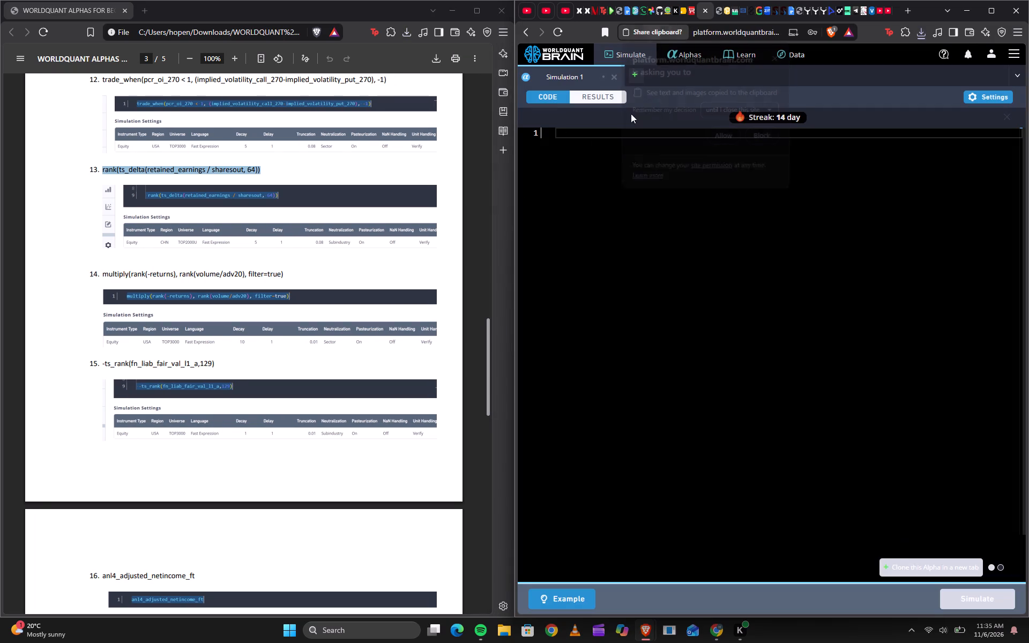
left_click(727, 140)
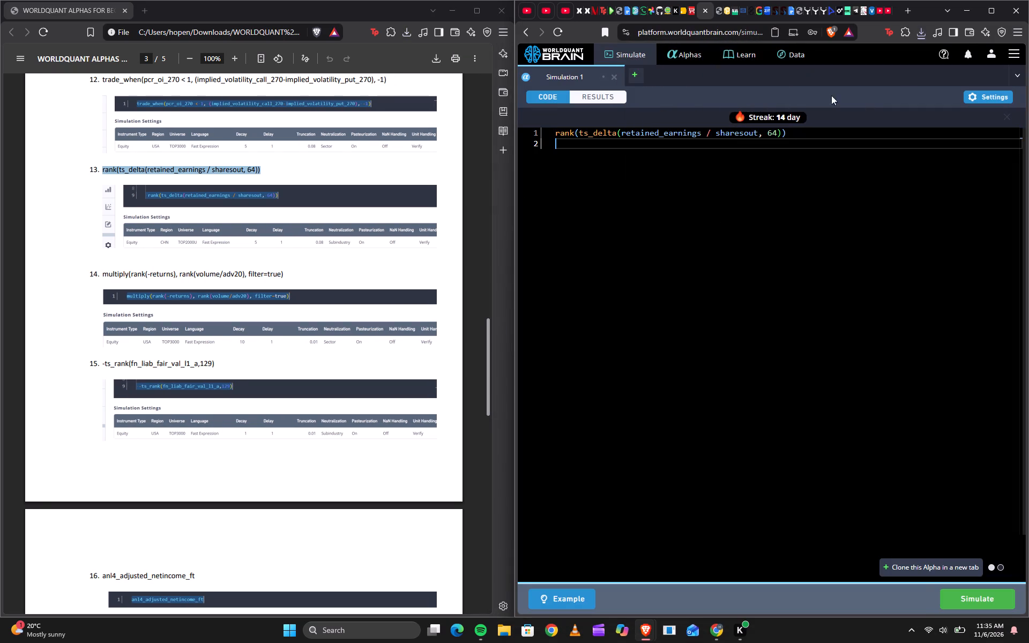
Apply a decay of 5 in the Simulation 1 settings and run the simulation.
left_click(967, 95)
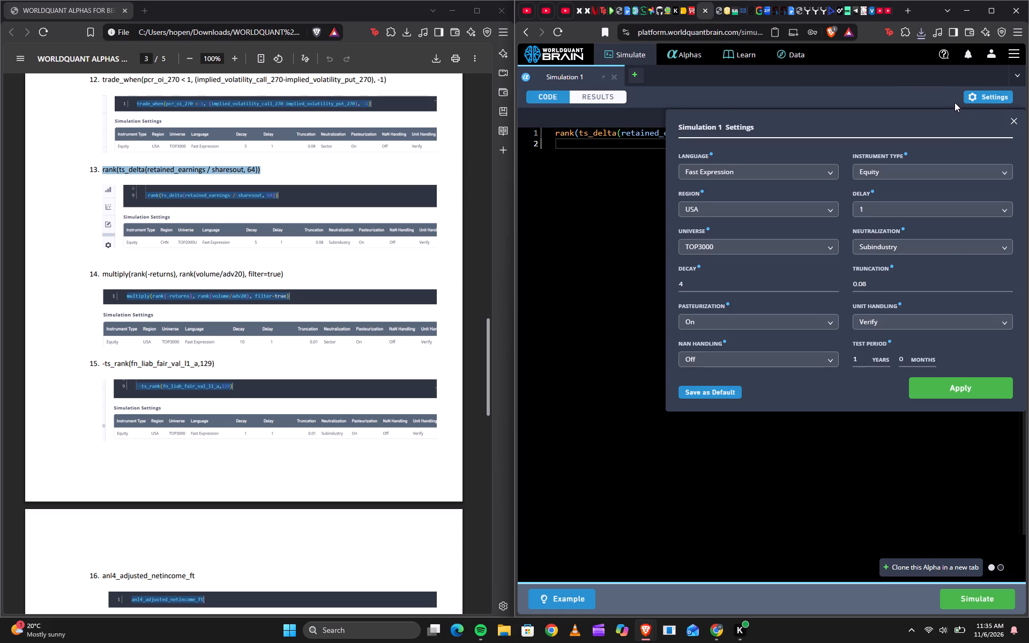
left_click(833, 281)
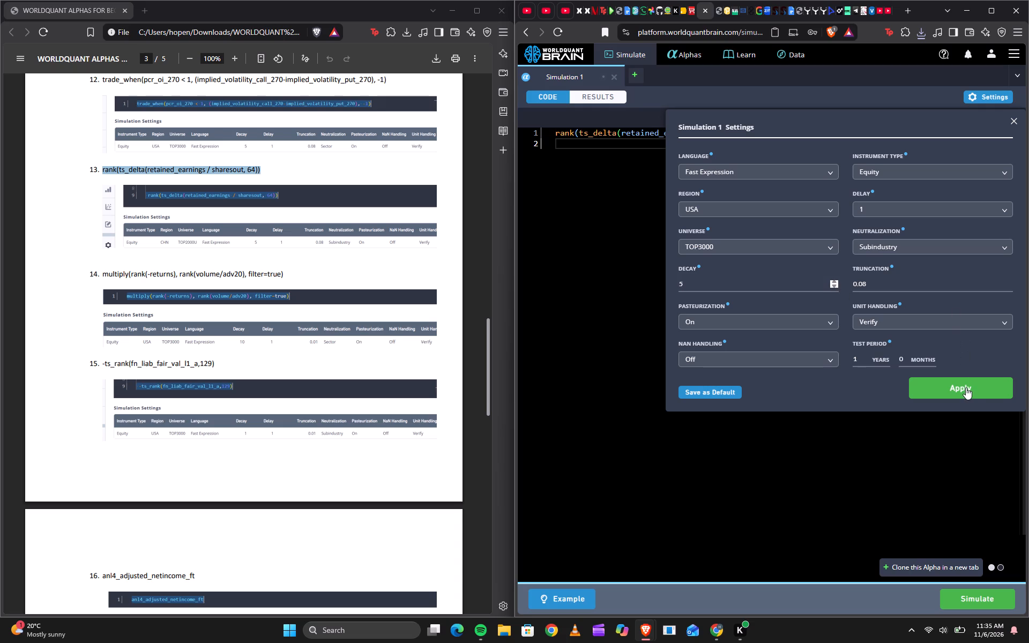
left_click(964, 388)
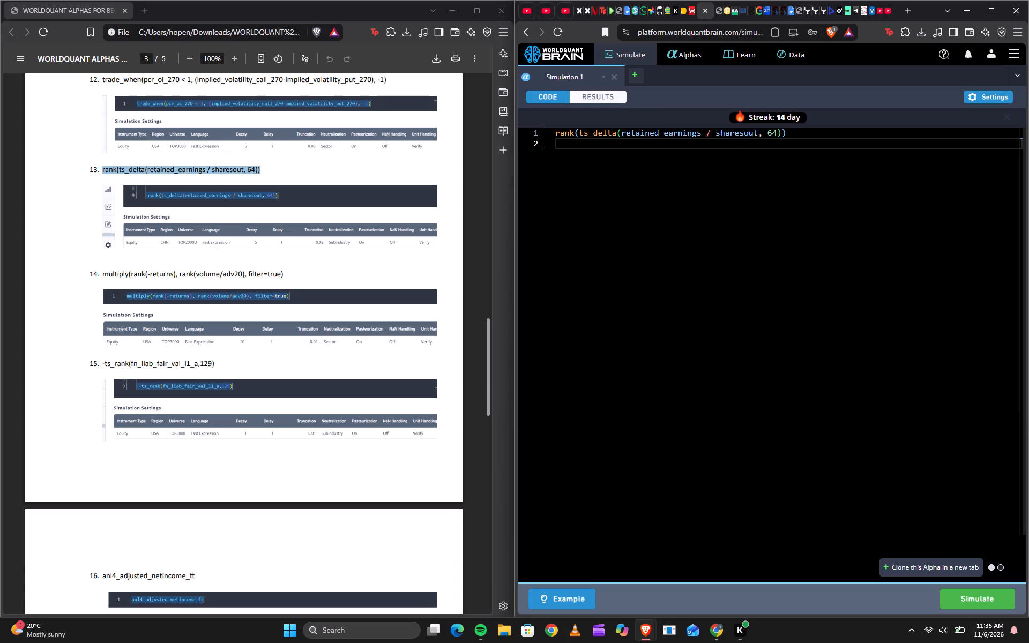
left_click(988, 594)
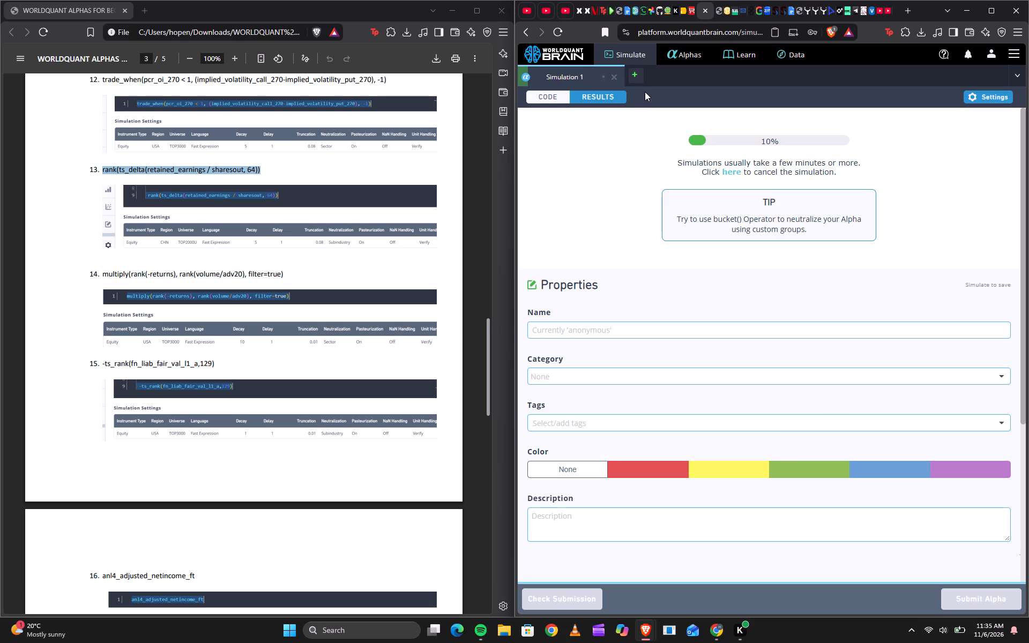
Add a second simulation and copy PDF expression 14, multiply(rank(-returns), rank(volume/adv20), filter=true), into its code.
left_click(640, 74)
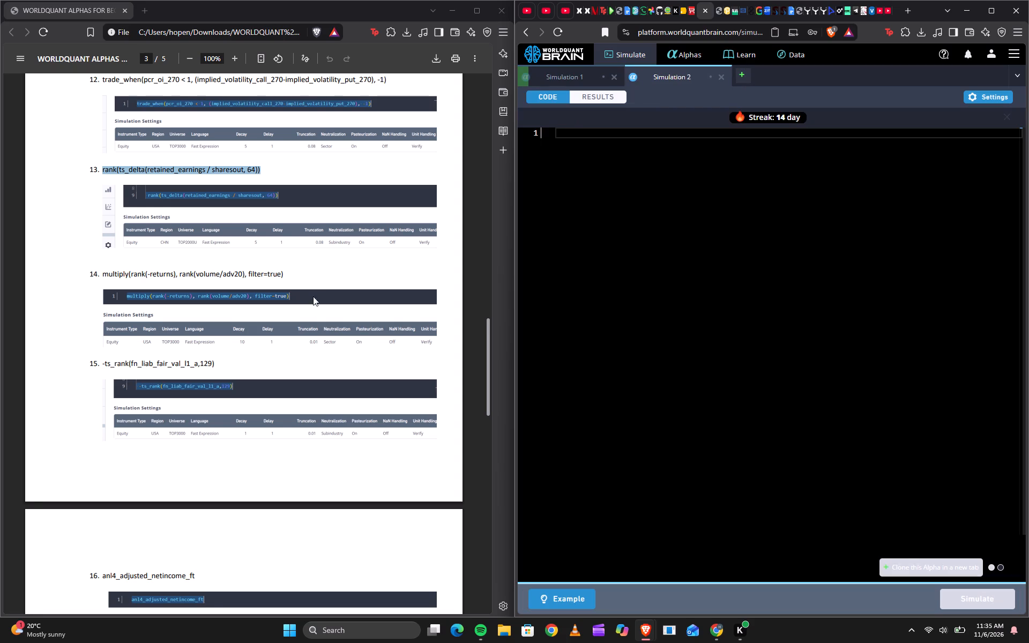
triple_click(283, 275)
left_click(283, 275)
right_click(283, 275)
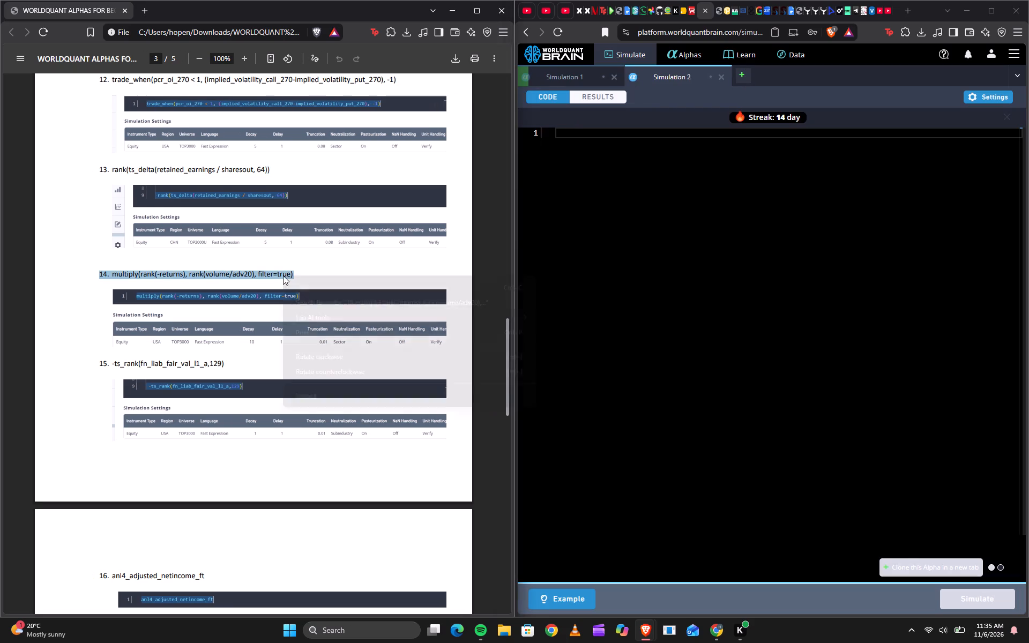
left_click(318, 287)
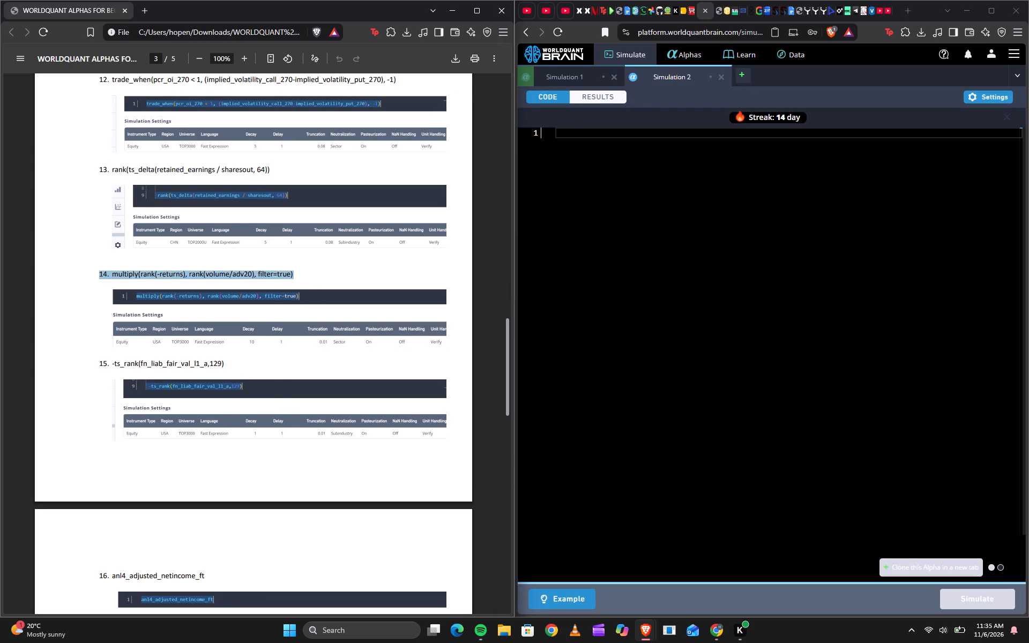
left_click(735, 135)
right_click(735, 135)
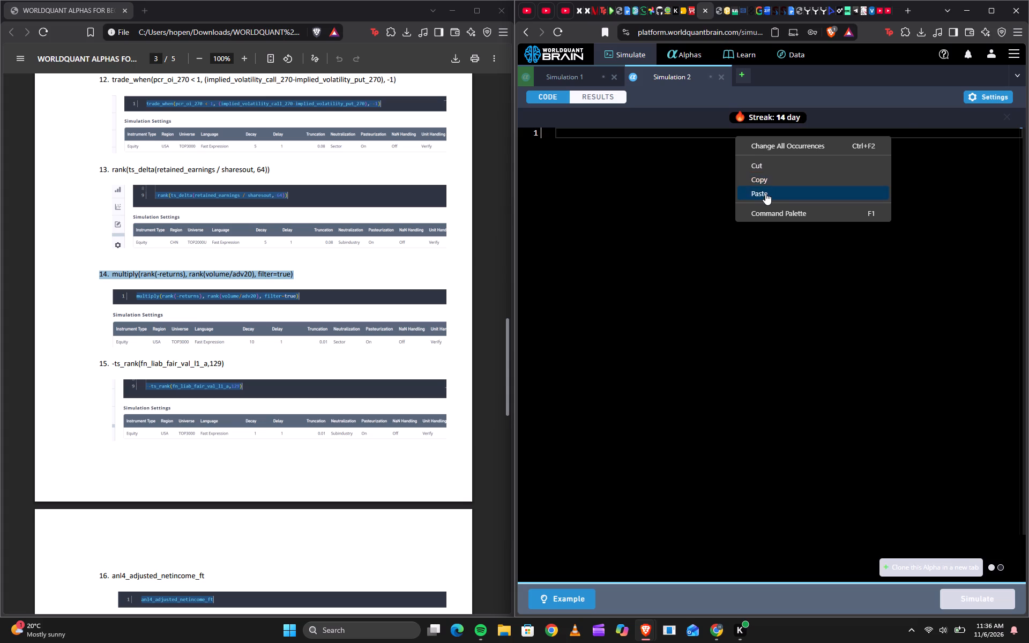
left_click(765, 193)
Delete the list number "14." in front of the multiply expression in Simulation 2's code.
left_click(574, 133)
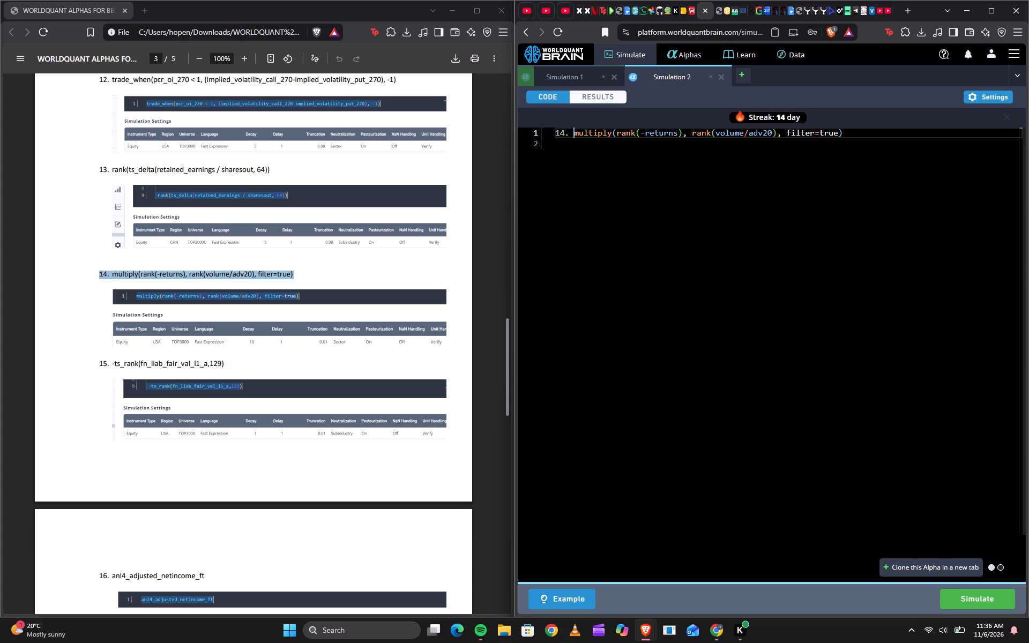
key("BackSpace")
key("BackSpace")
key("BackSpace")
key("BackSpace")
key("BackSpace")
key("BackSpace")
key("BackSpace")
key("BackSpace")
key("BackSpace")
key("BackSpace")
key("BackSpace")
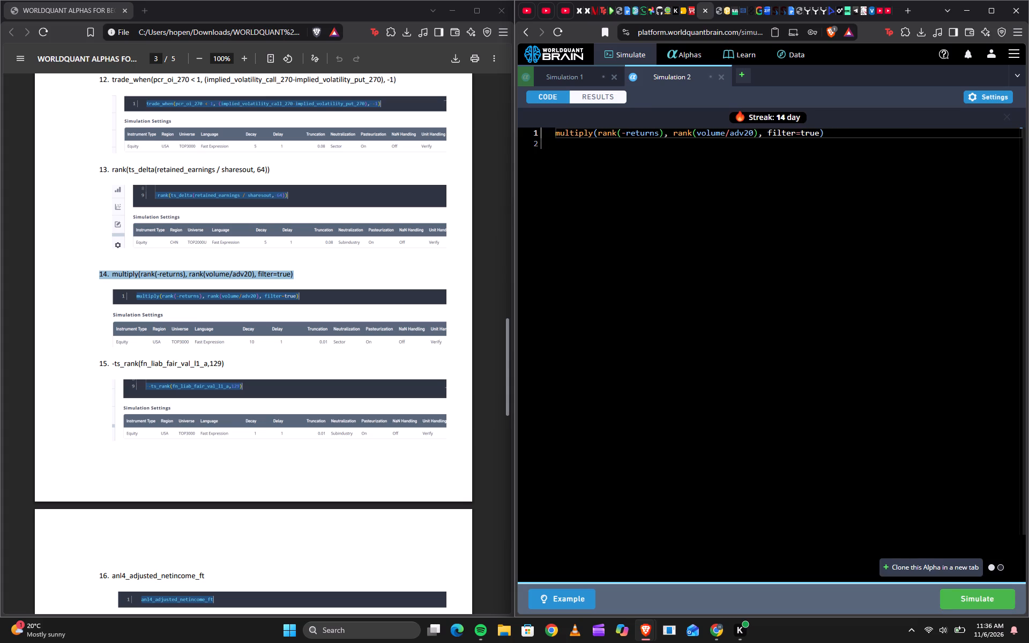
Set the decay to 10 in the Simulation 2 settings.
scroll(533, 0, "up", 1)
left_click(976, 88)
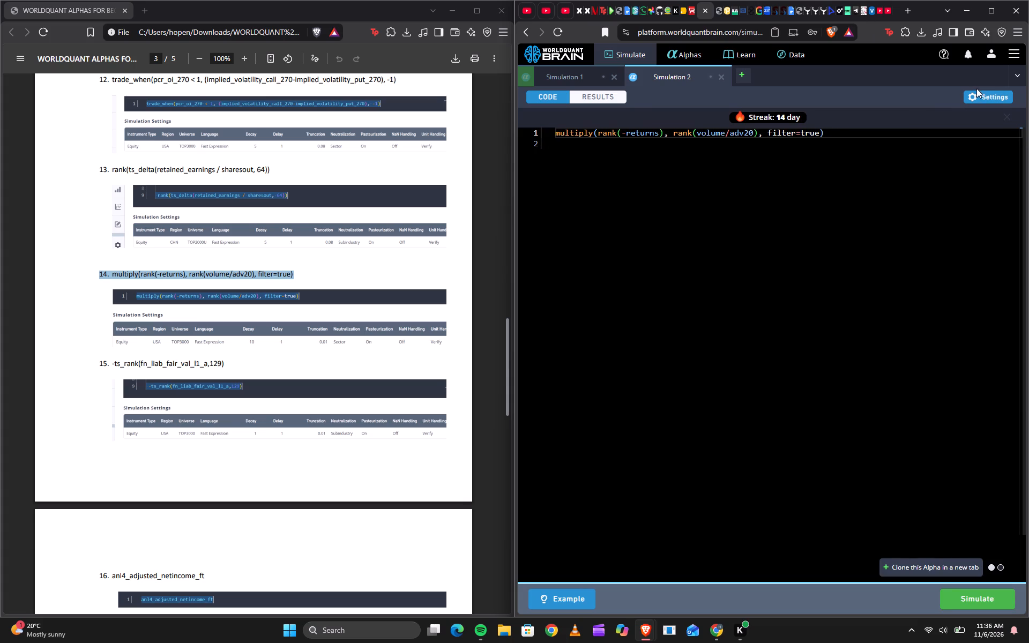
left_click(977, 93)
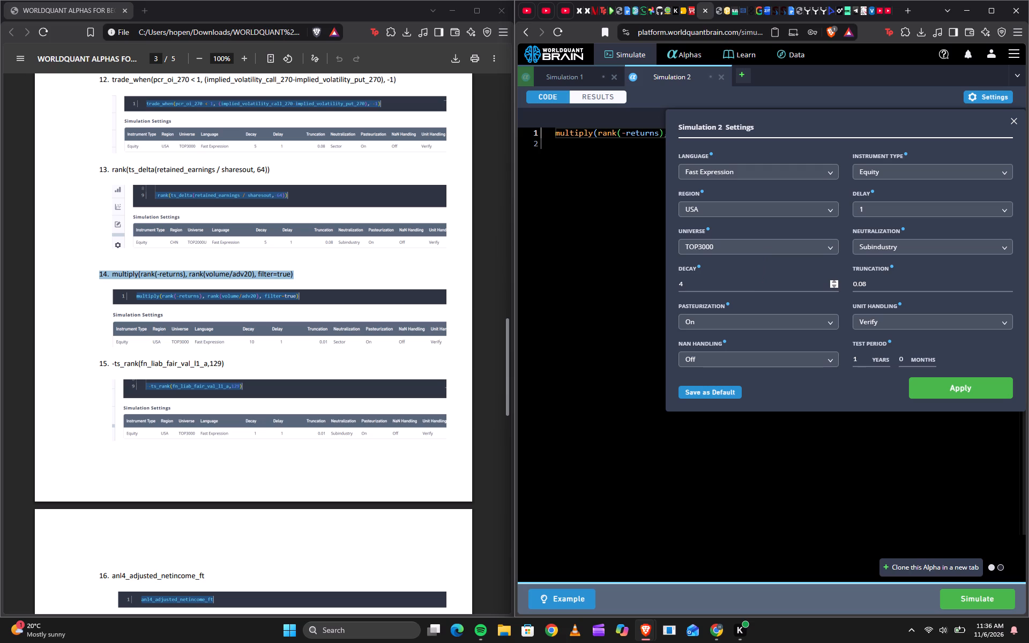
left_click(772, 288)
key("BackSpace")
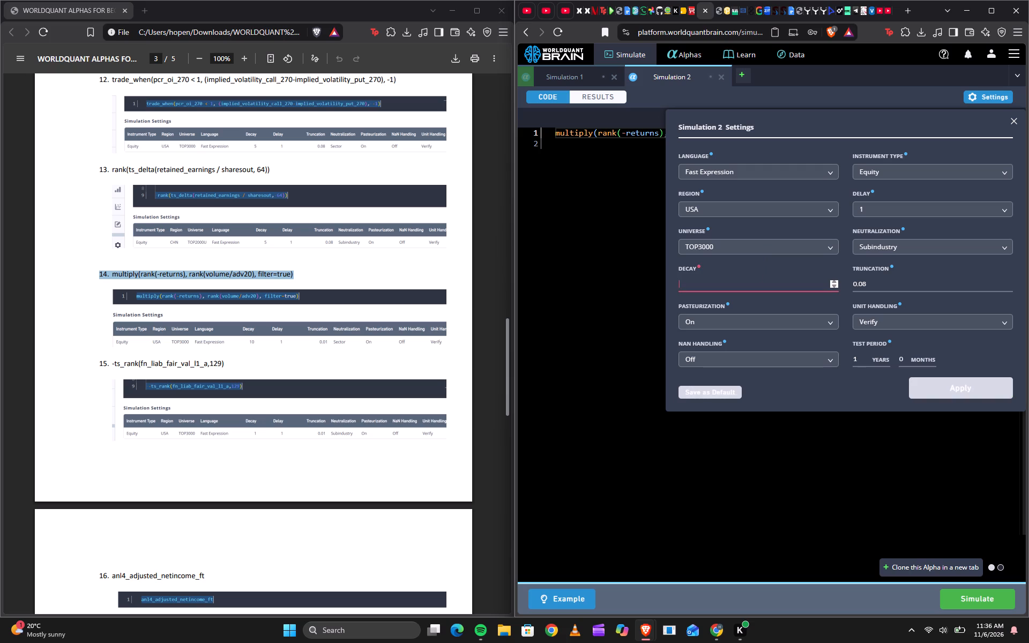
type("10")
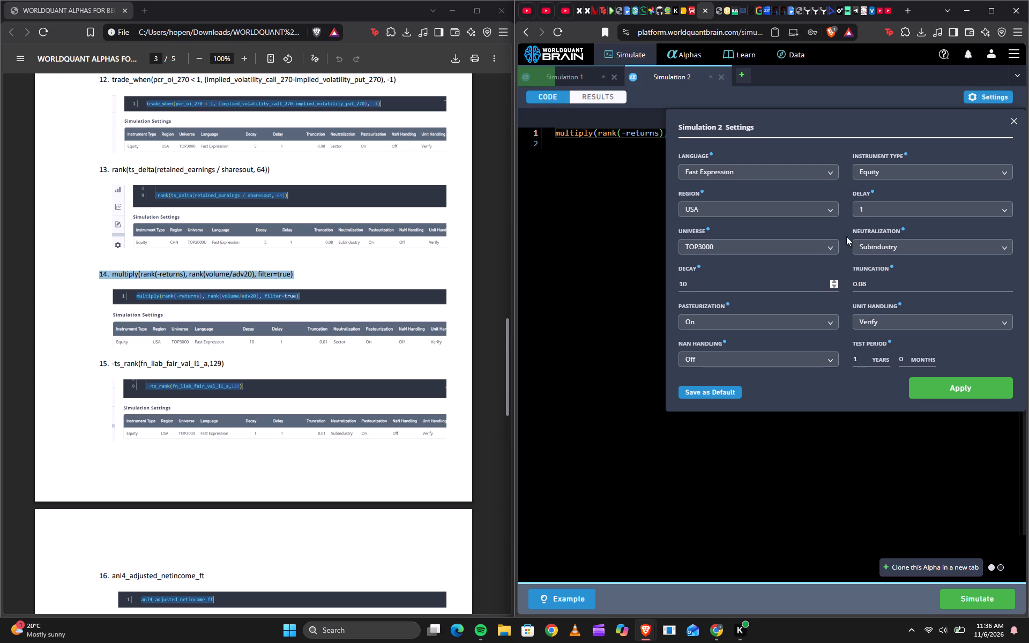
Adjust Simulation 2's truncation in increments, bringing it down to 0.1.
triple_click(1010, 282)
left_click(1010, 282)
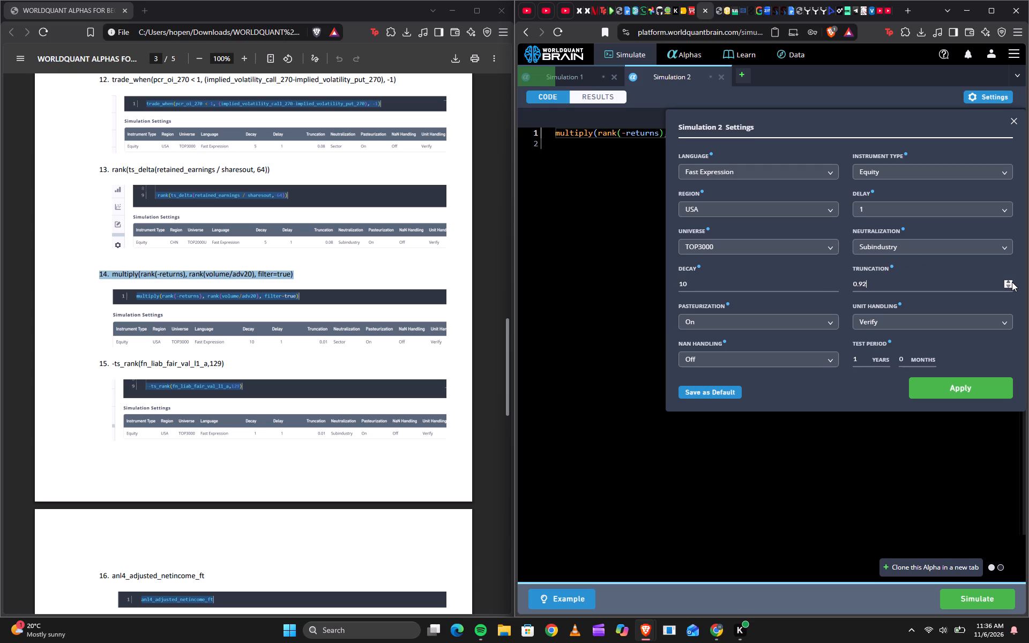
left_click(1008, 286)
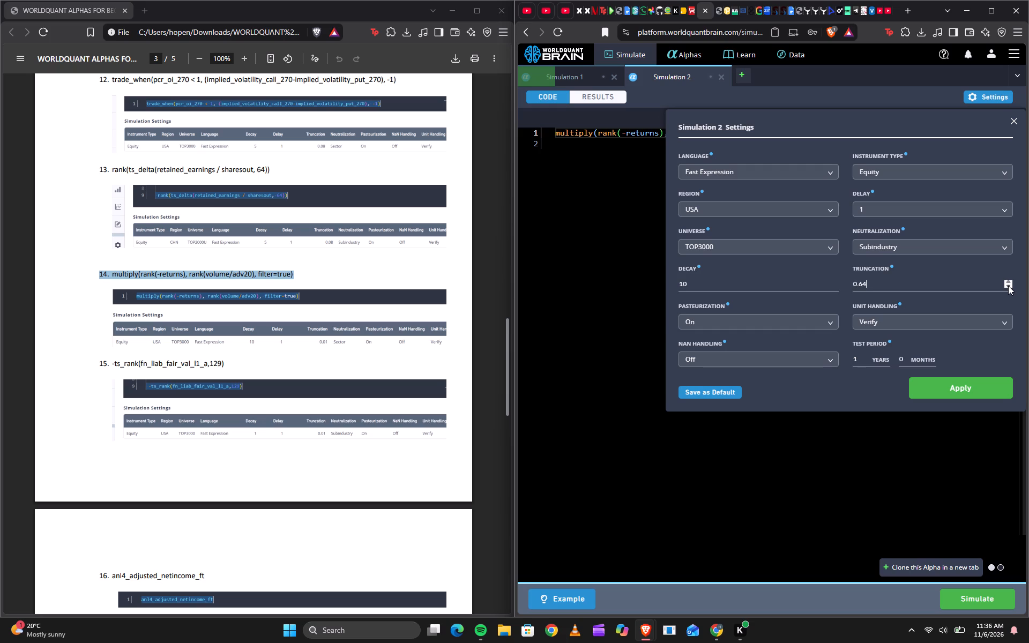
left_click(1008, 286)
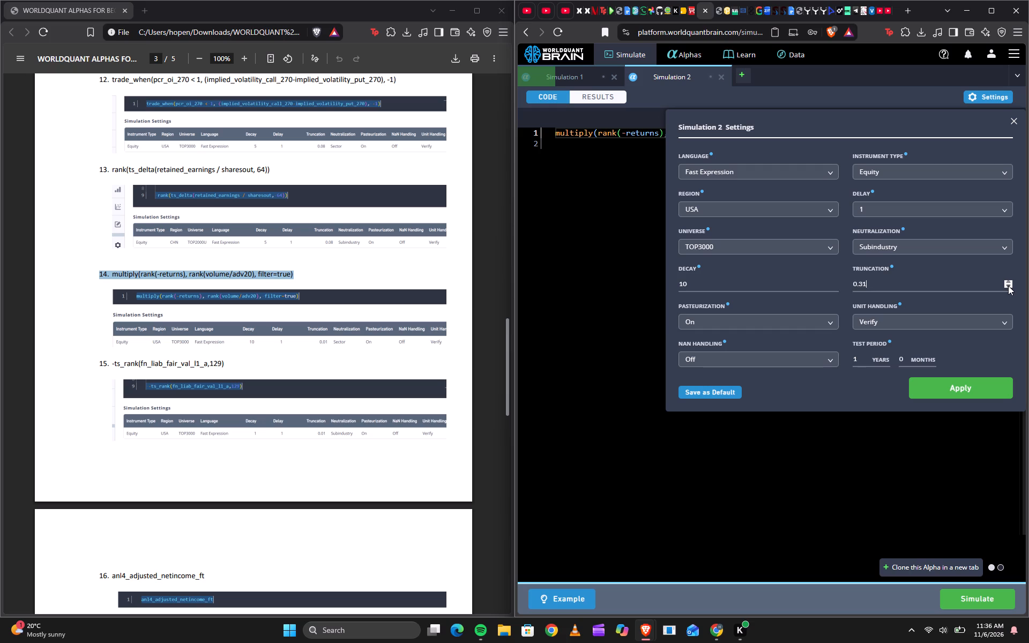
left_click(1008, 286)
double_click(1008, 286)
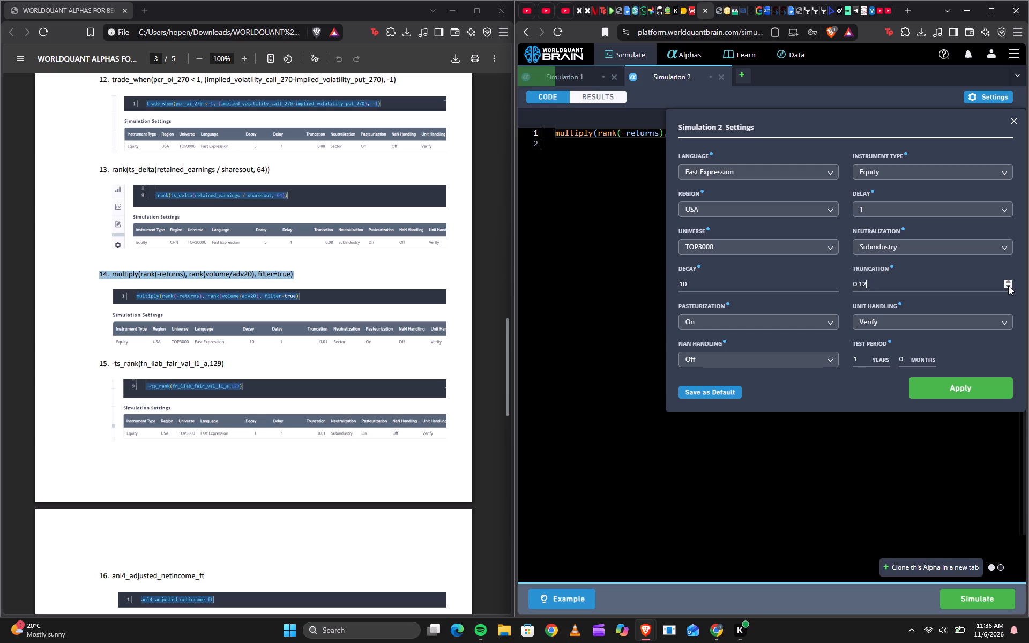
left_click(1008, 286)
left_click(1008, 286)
Set Simulation 2's neutralization to Sector.
left_click(926, 244)
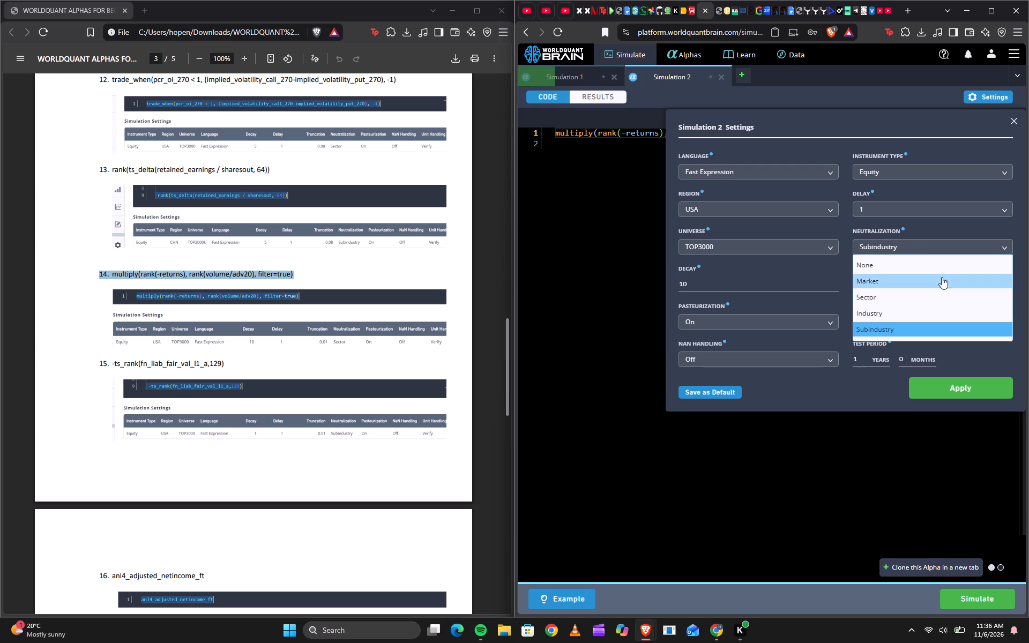
left_click(945, 297)
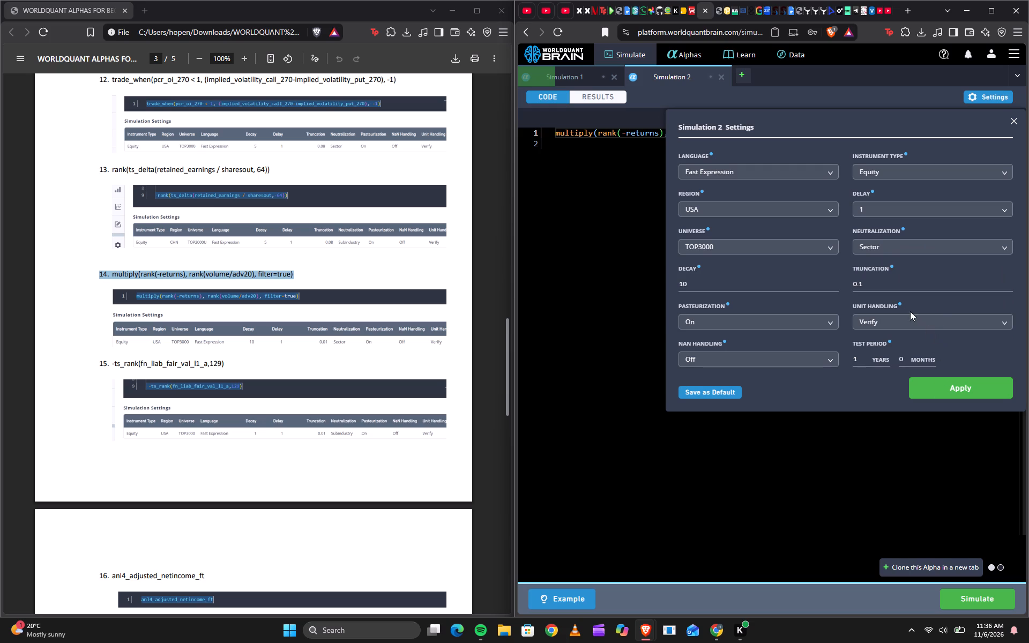
Set Simulation 2's truncation to 0.01.
left_click(860, 283)
key("0")
key("1")
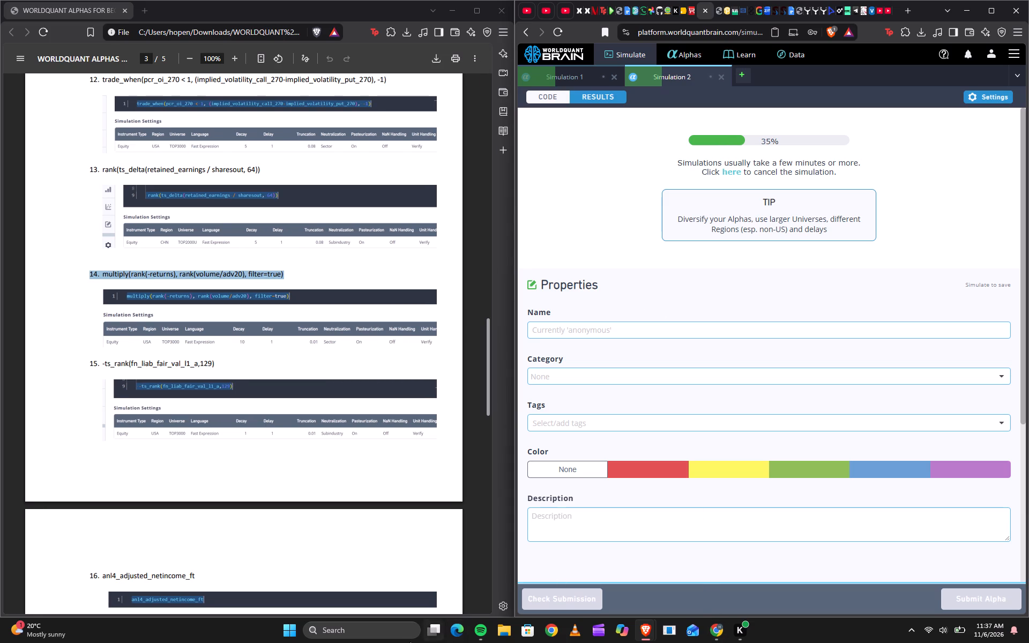
Open the Windows search.
left_click(389, 632)
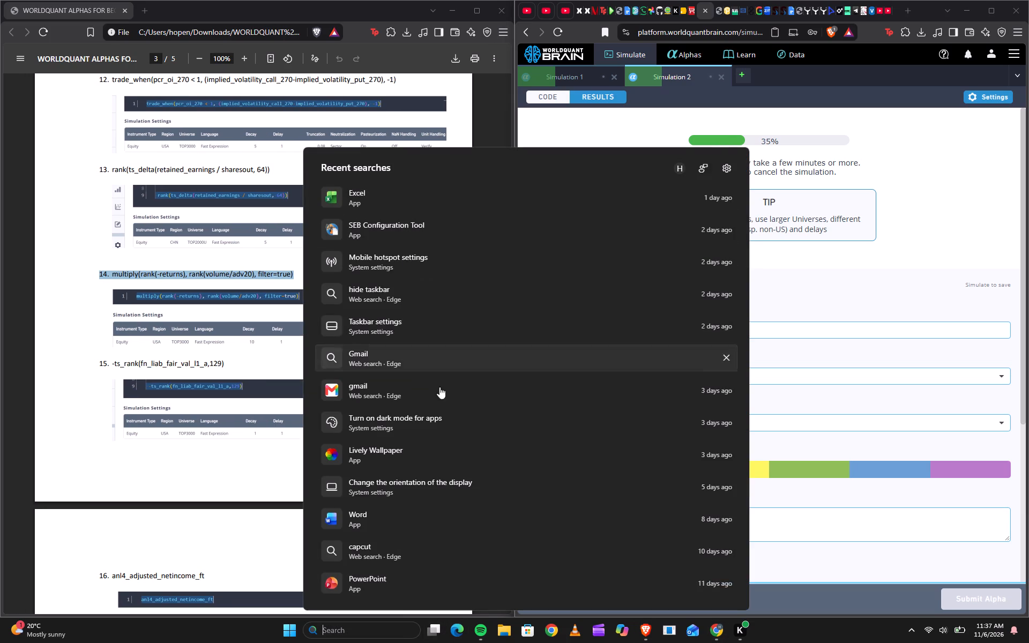
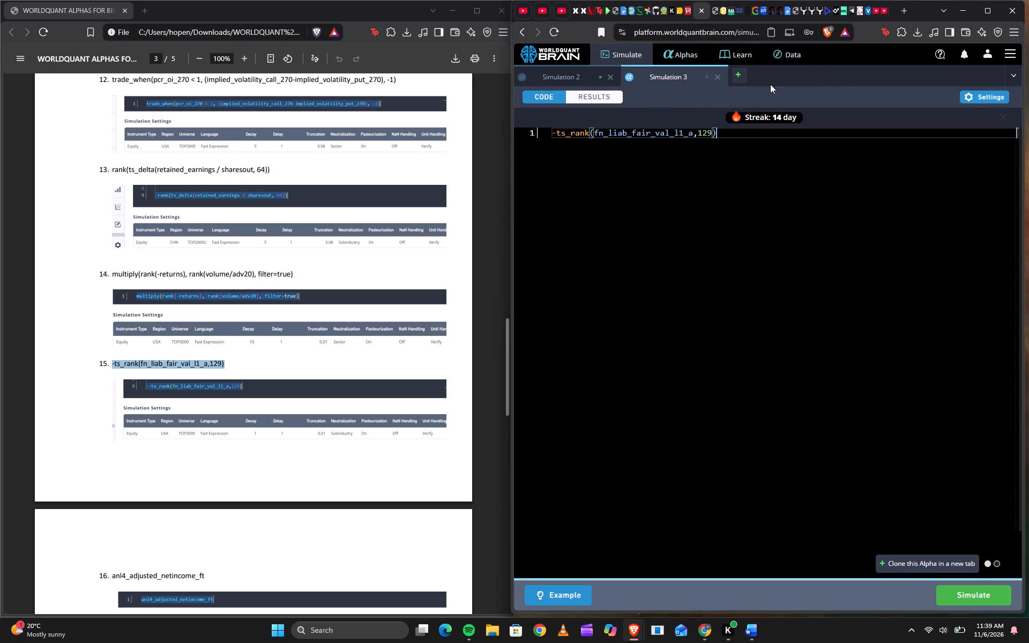
Set Simulation 3's truncation to 0.01 and decay to 1, and apply the settings.
left_click(972, 94)
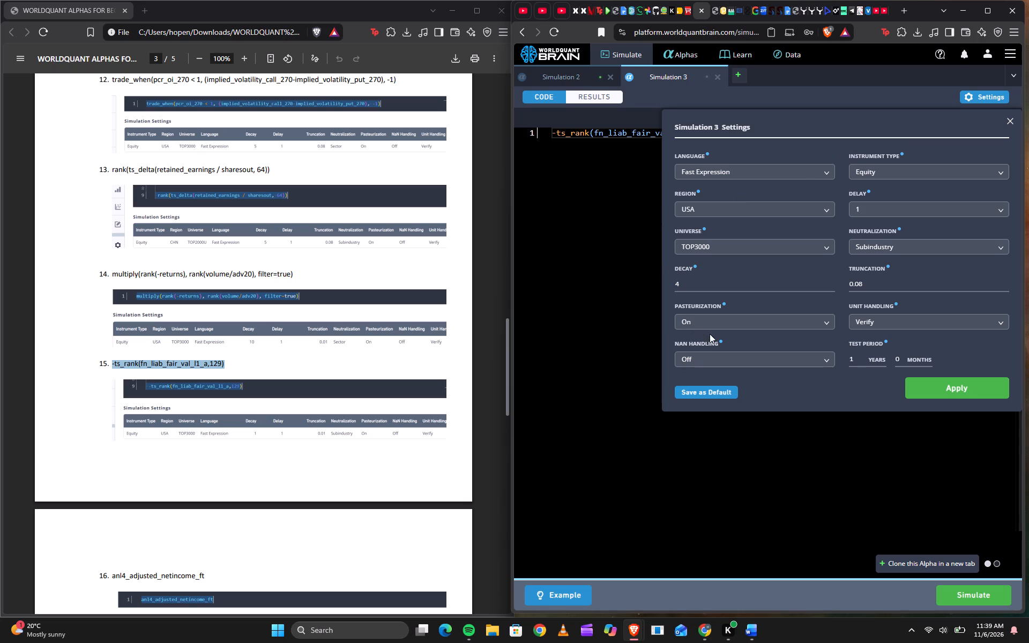
left_click(880, 289)
key("BackSpace")
key("1")
left_click(732, 285)
triple_click(834, 287)
left_click(971, 378)
Run Simulation 3.
left_click(987, 586)
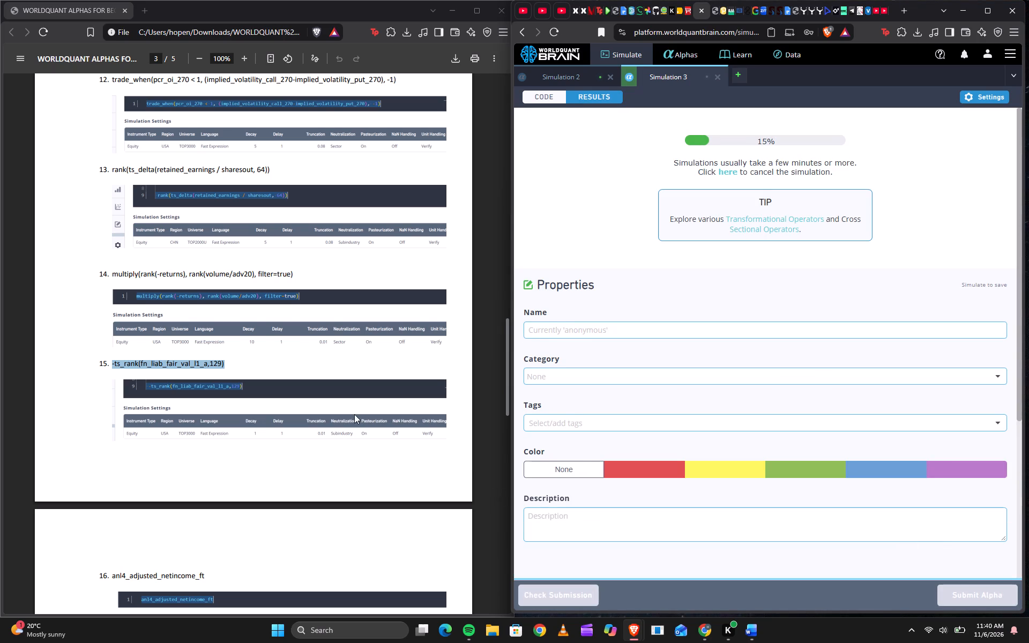
Select alpha expression 16, anl4_adjusted_netincome_ft, in the PDF.
scroll(344, 422, "down", 1)
scroll(339, 426, "up", 1)
scroll(334, 429, "down", 1)
scroll(316, 440, "up", 1)
left_click(180, 554)
scroll(178, 552, "down", 3)
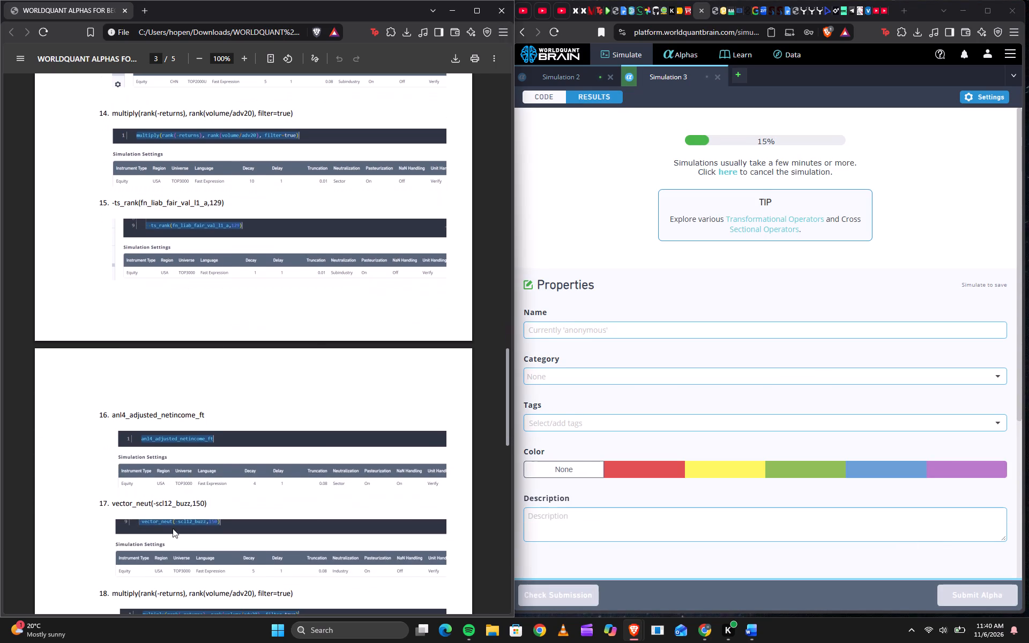
triple_click(179, 416)
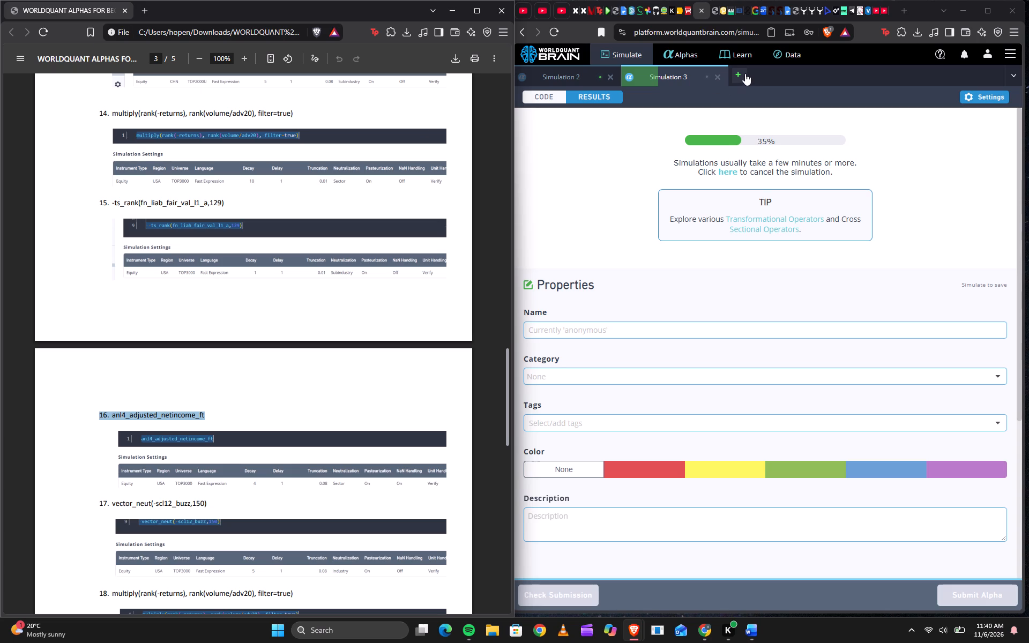
Show Simulation 3's code and close Simulation 2.
left_click(550, 94)
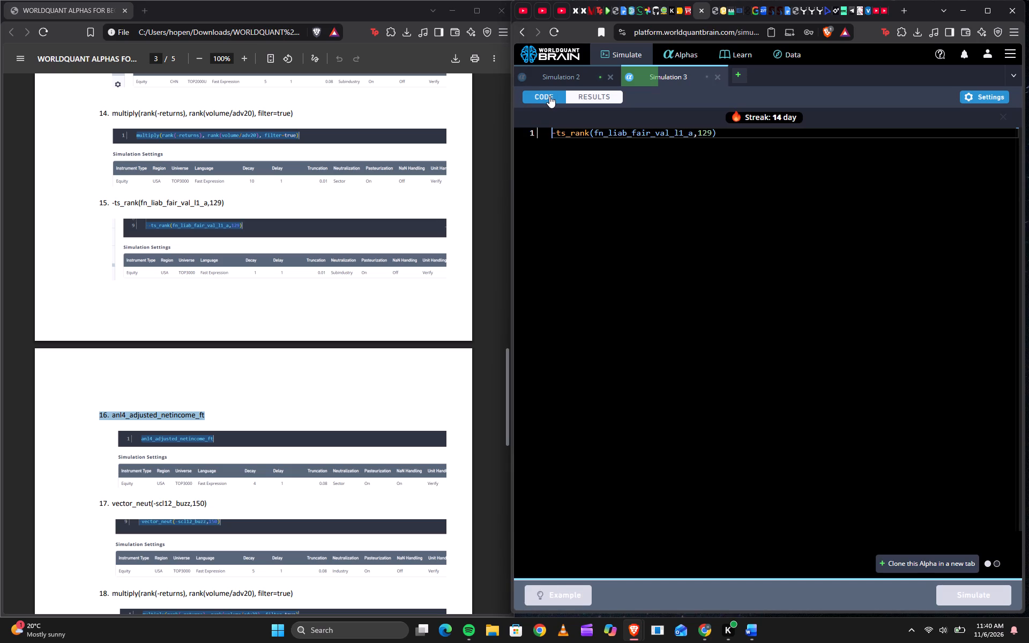
left_click(612, 75)
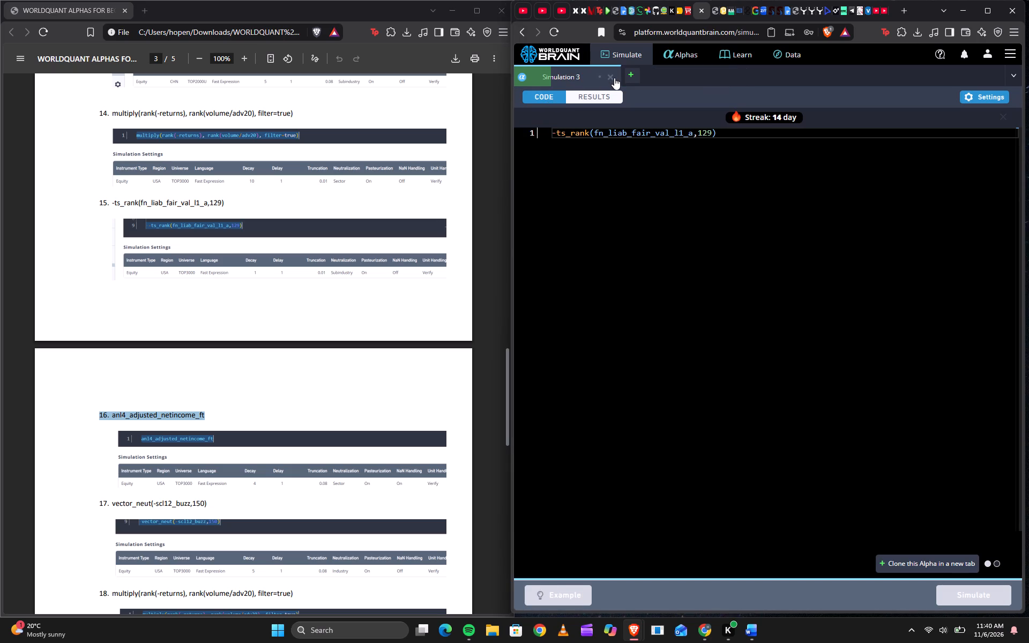
Create a new simulation and paste the copied expression -ts_rank(fn_liab_fair_val_l1_a,129) into its code.
left_click(629, 74)
right_click(628, 133)
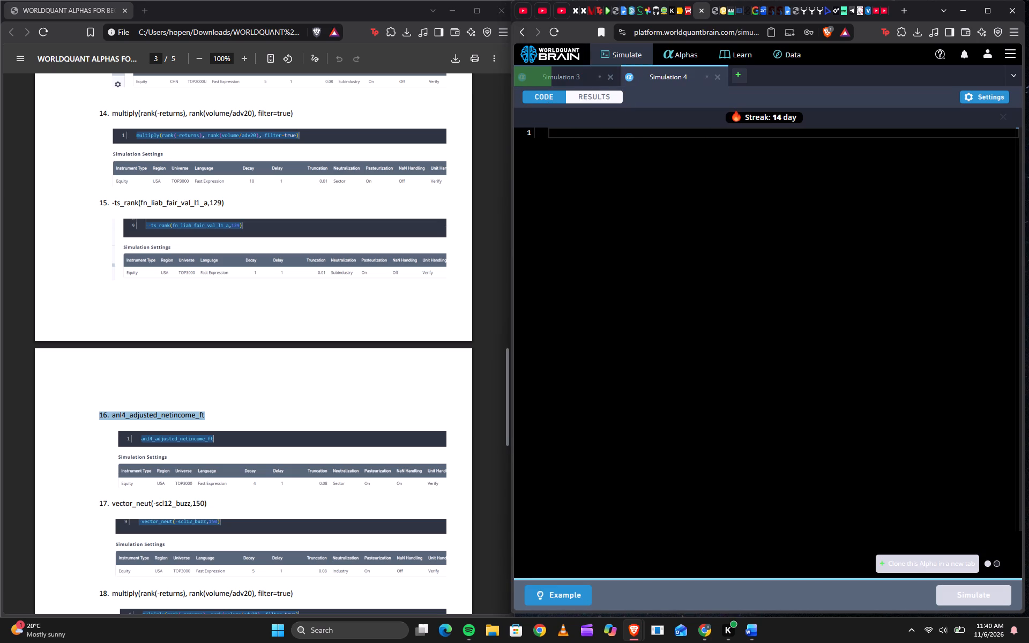
left_click(657, 188)
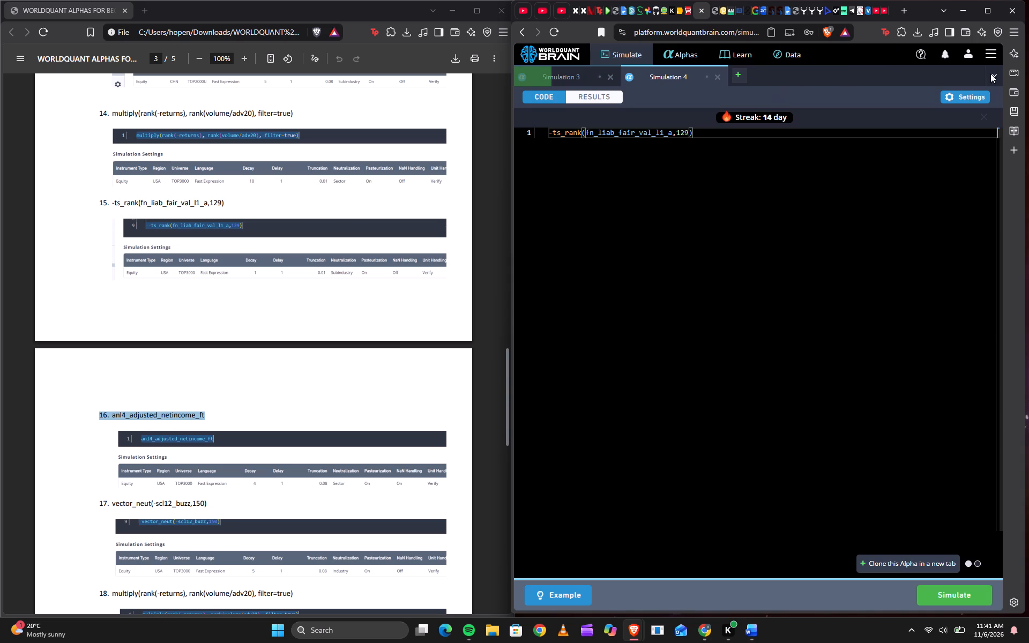
Set Simulation 4's neutralization to Sector, apply the settings and run the simulation.
left_click(972, 94)
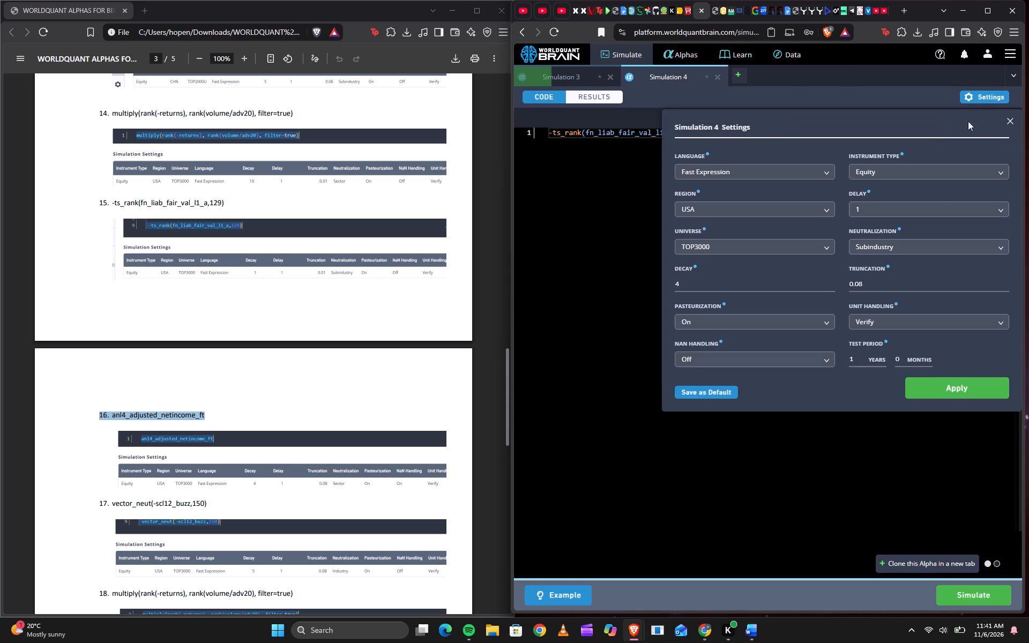
left_click(872, 250)
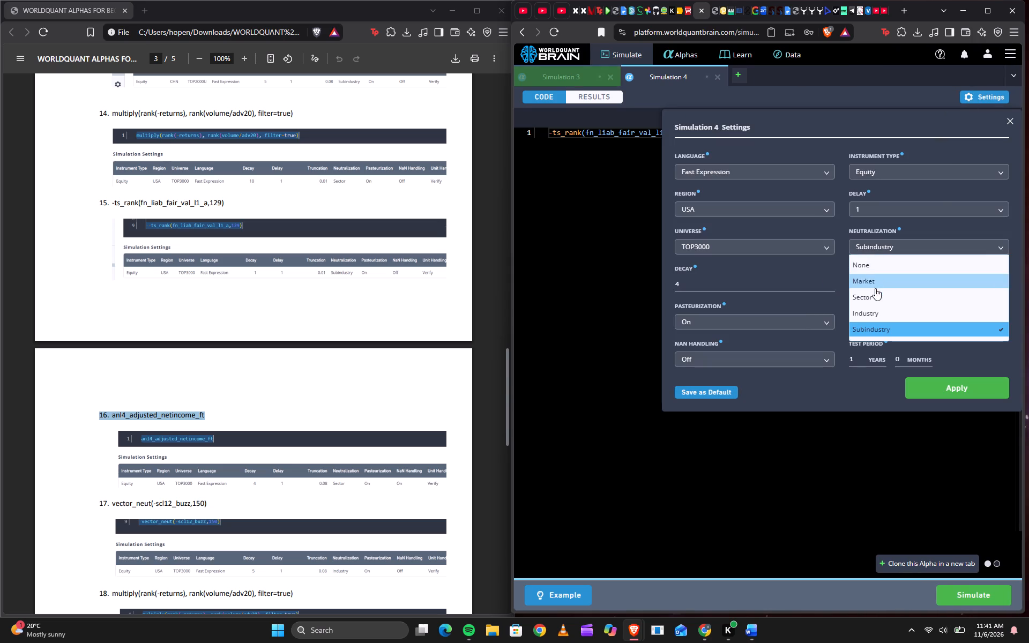
left_click(876, 294)
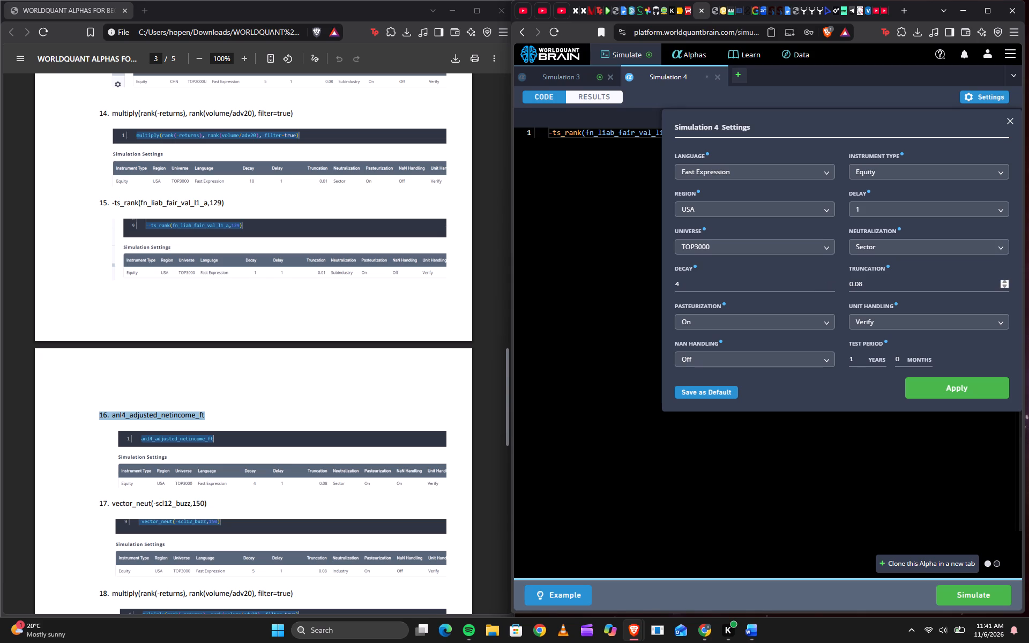
left_click(945, 385)
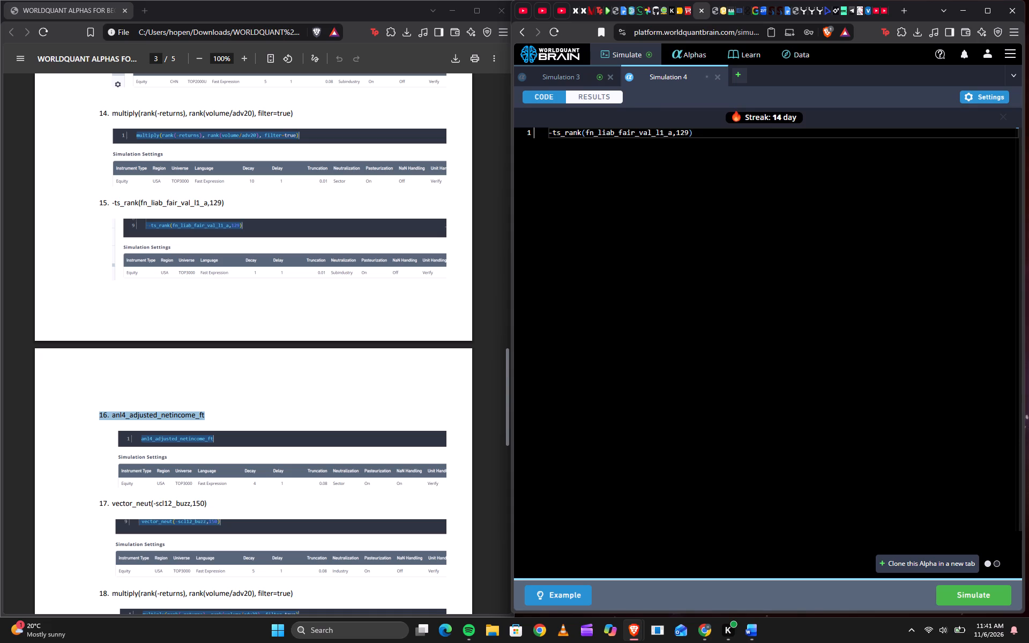
left_click(989, 594)
Examine Simulation 3's results, including the IS Summary's aggregate data and yearly figures and the alpha's properties.
left_click(588, 77)
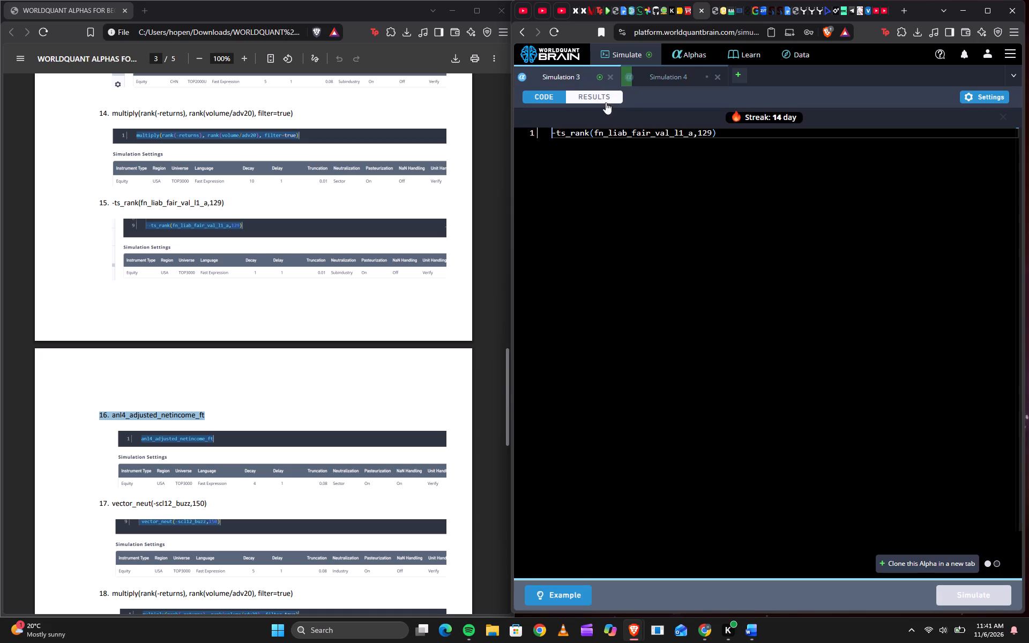
left_click(610, 94)
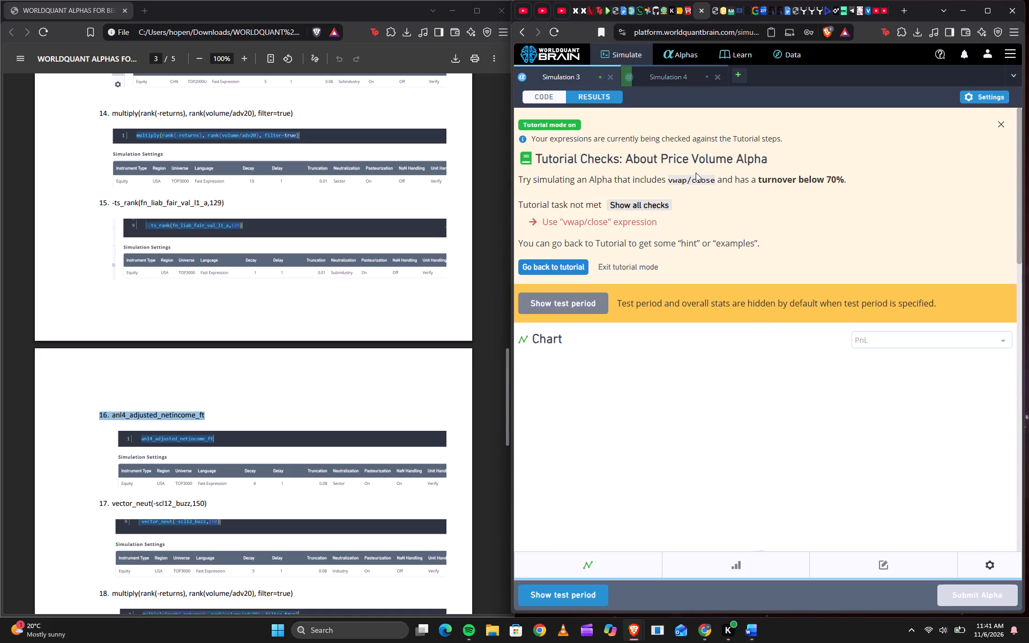
scroll(744, 220, "down", 10)
scroll(752, 233, "up", 2)
scroll(752, 233, "down", 3)
scroll(752, 233, "up", 1)
scroll(752, 233, "down", 1)
scroll(752, 233, "up", 1)
scroll(752, 233, "down", 1)
scroll(752, 233, "up", 1)
scroll(752, 233, "down", 3)
scroll(755, 235, "up", 1)
scroll(755, 235, "down", 6)
scroll(755, 235, "up", 1)
scroll(755, 235, "down", 1)
scroll(755, 235, "up", 2)
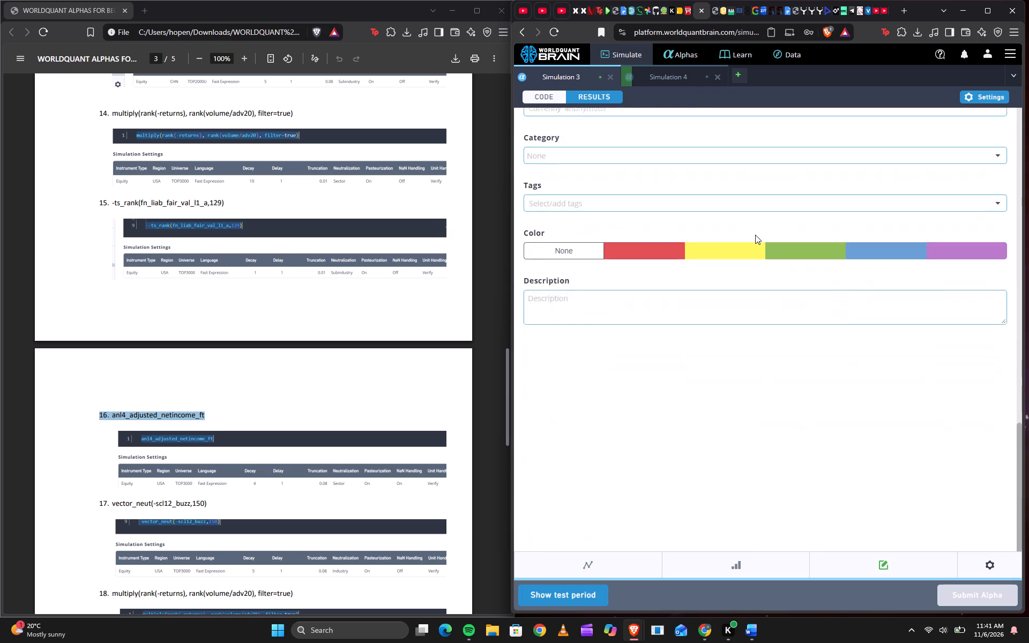
scroll(755, 235, "up", 3)
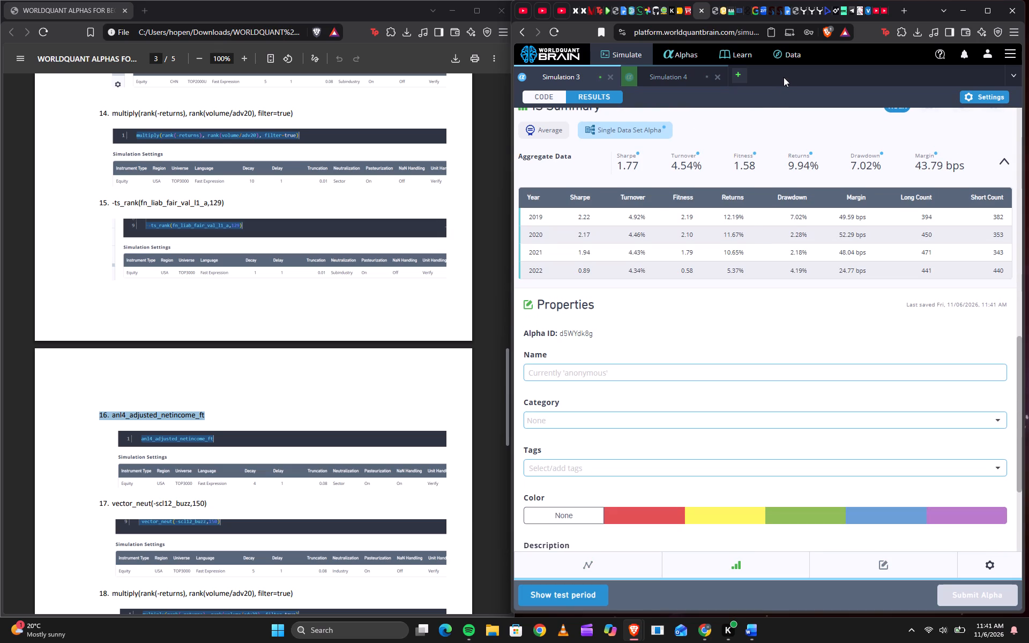
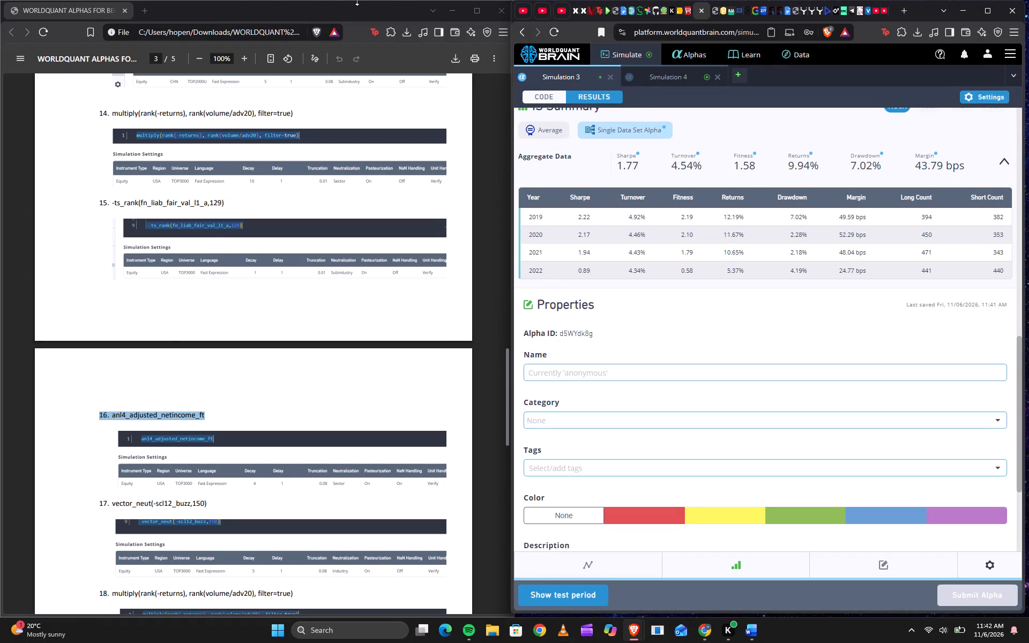
Check Simulation 4's results and close that simulation.
left_click(647, 75)
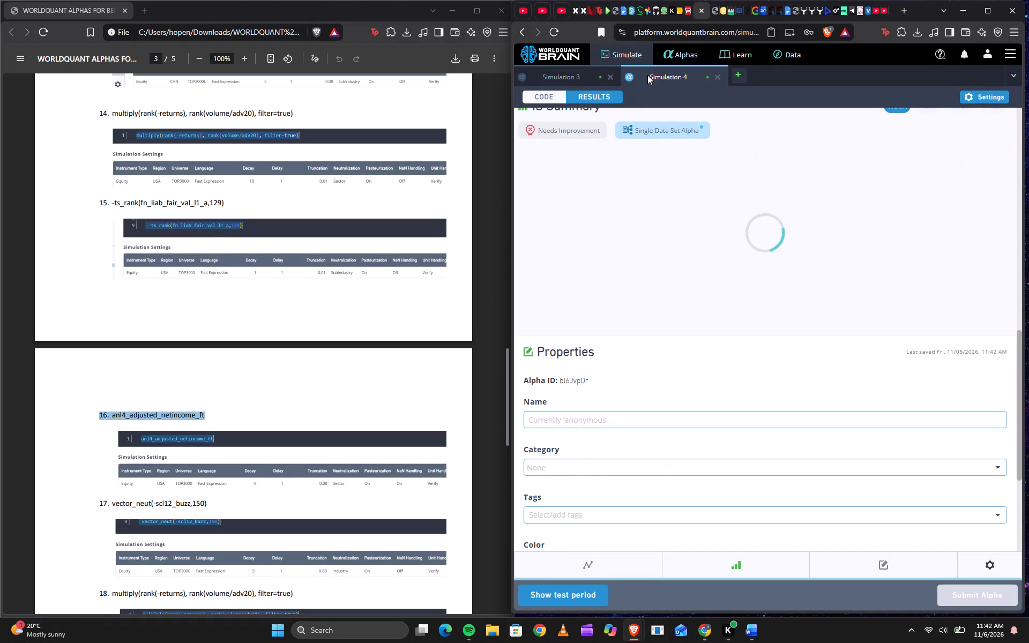
left_click(717, 77)
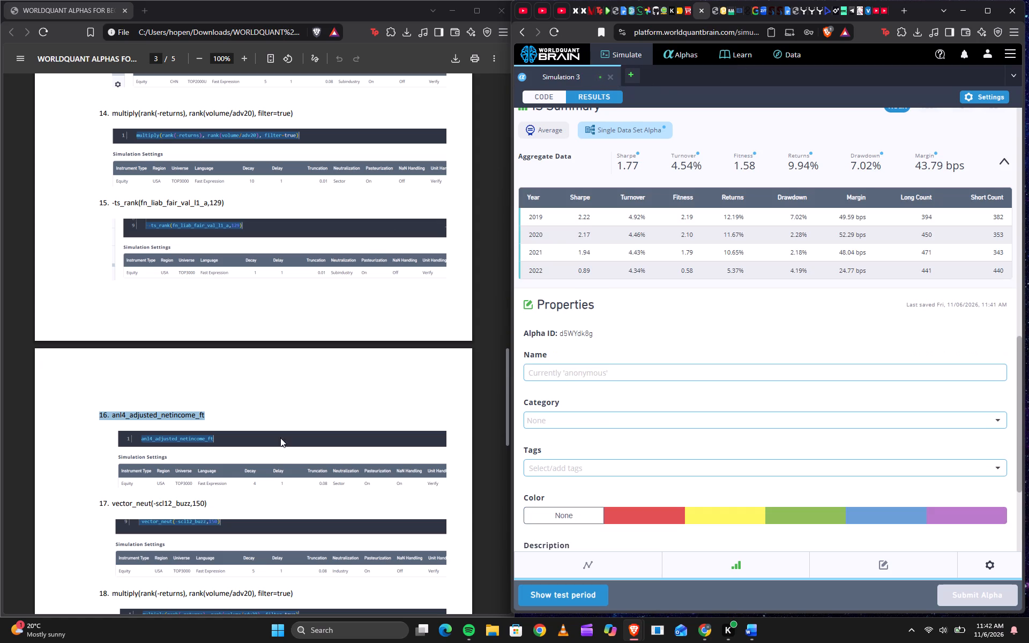
Copy the expression vector_neut(-scl12_buzz,150) from item 17 of the PDF, without its list number.
triple_click(200, 504)
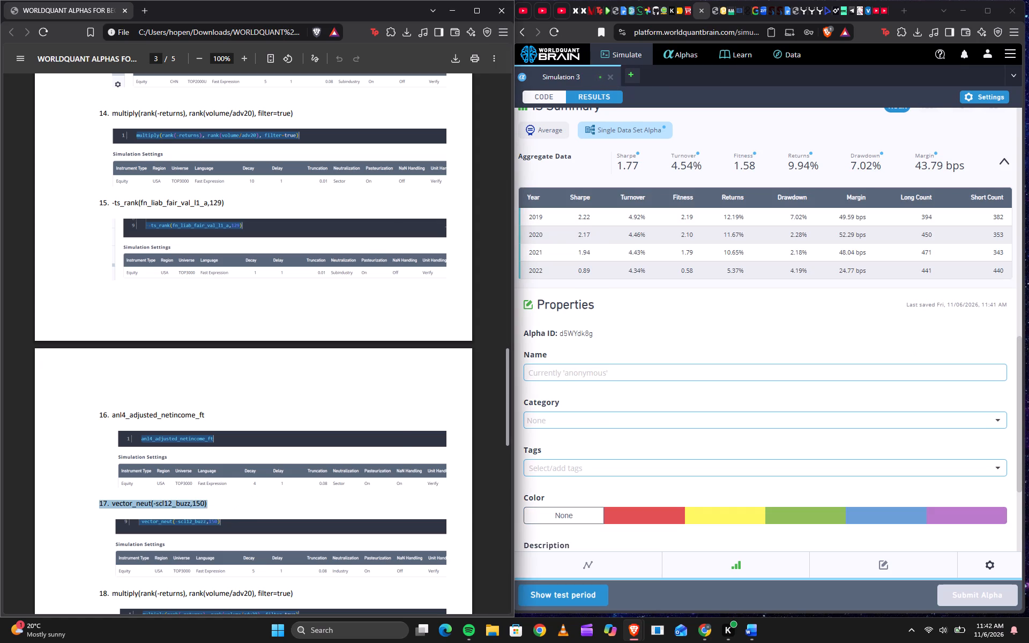
right_click(200, 505)
left_click(211, 514)
left_click(212, 500)
left_click_drag(212, 500, 114, 501)
left_click_drag(113, 506, 240, 515)
right_click(196, 500)
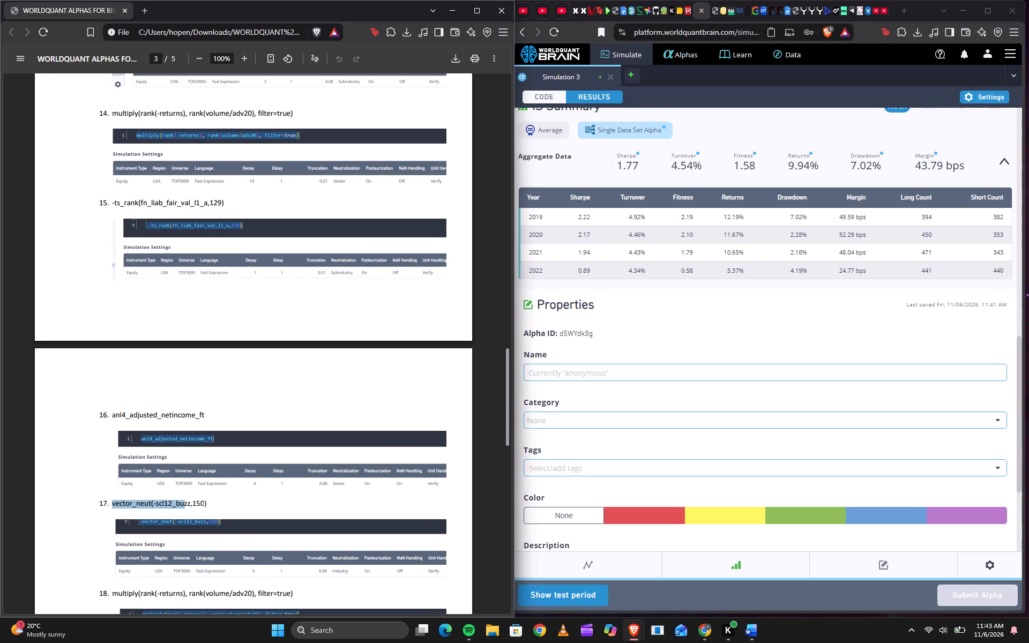
left_click(232, 382)
Create a new simulation and paste the copied expression vector_neut(-scl12_buzz,150) into its code.
scroll(204, 563, "down", 4)
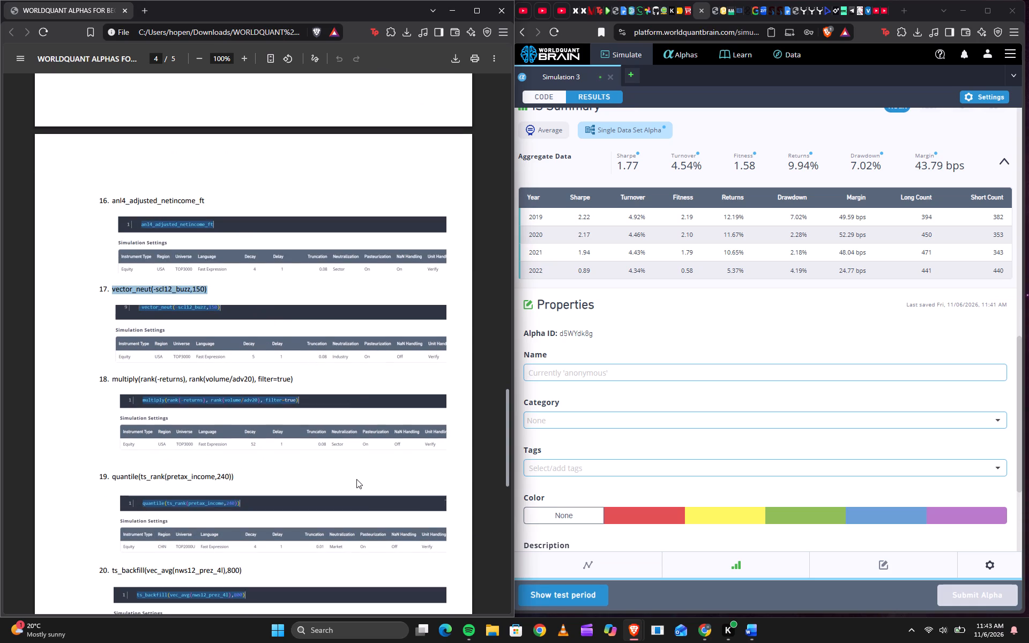
left_click(269, 354)
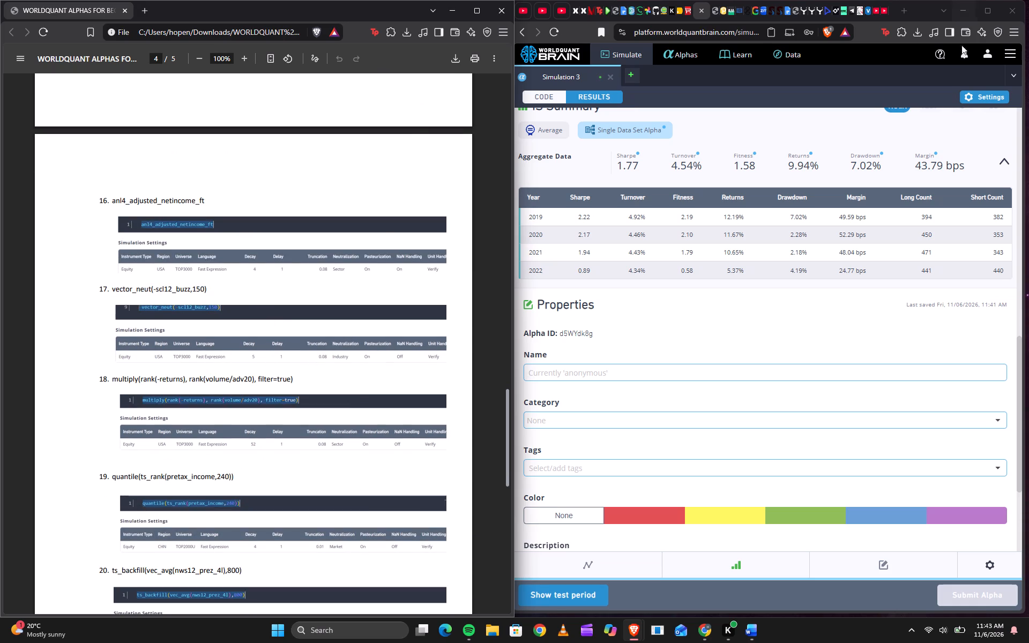
left_click(635, 72)
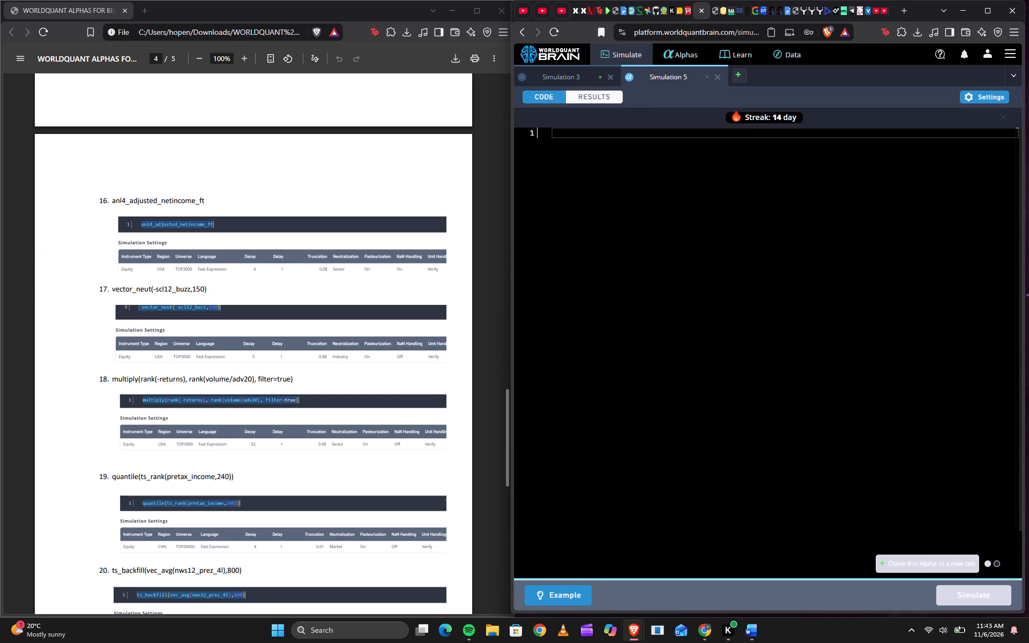
right_click(614, 132)
left_click(628, 189)
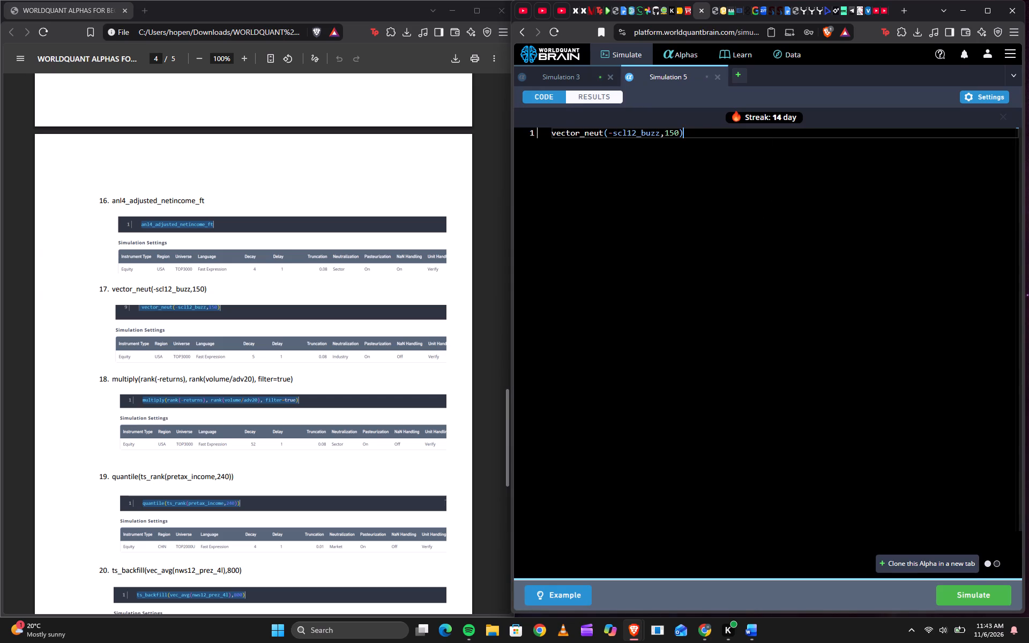
Set Simulation 5's decay to 5 and neutralization to Industry, apply the settings and run the simulation.
left_click(966, 94)
left_click(833, 280)
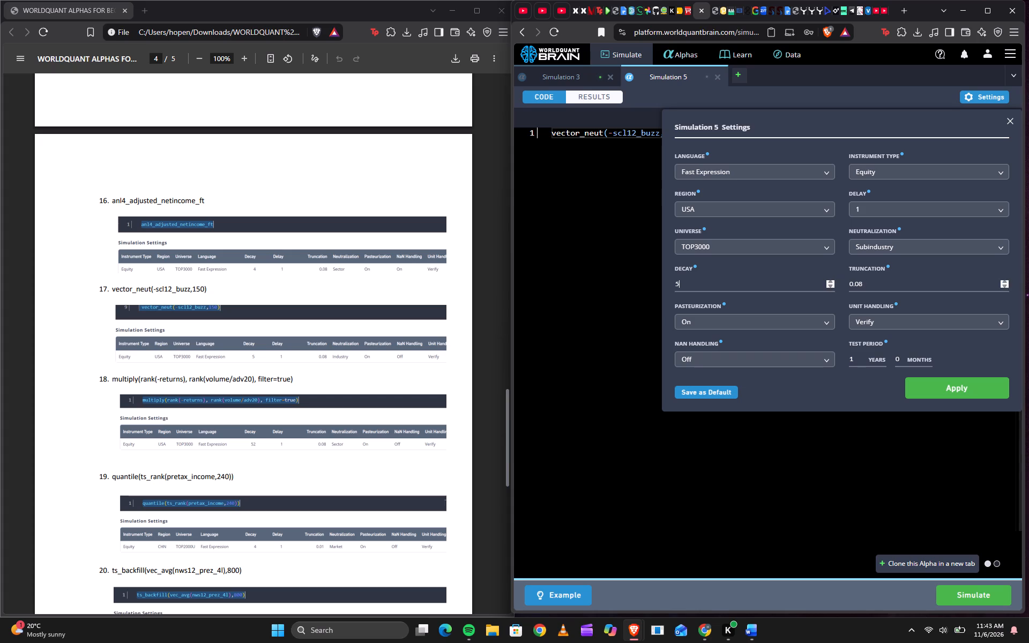
left_click(950, 246)
left_click(910, 311)
left_click(942, 394)
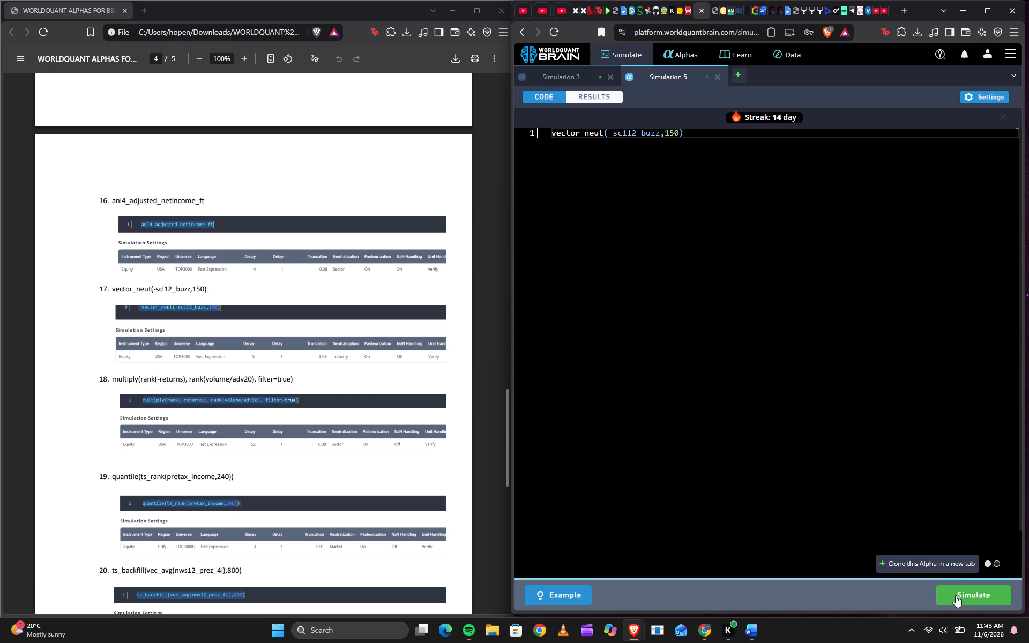
left_click(956, 595)
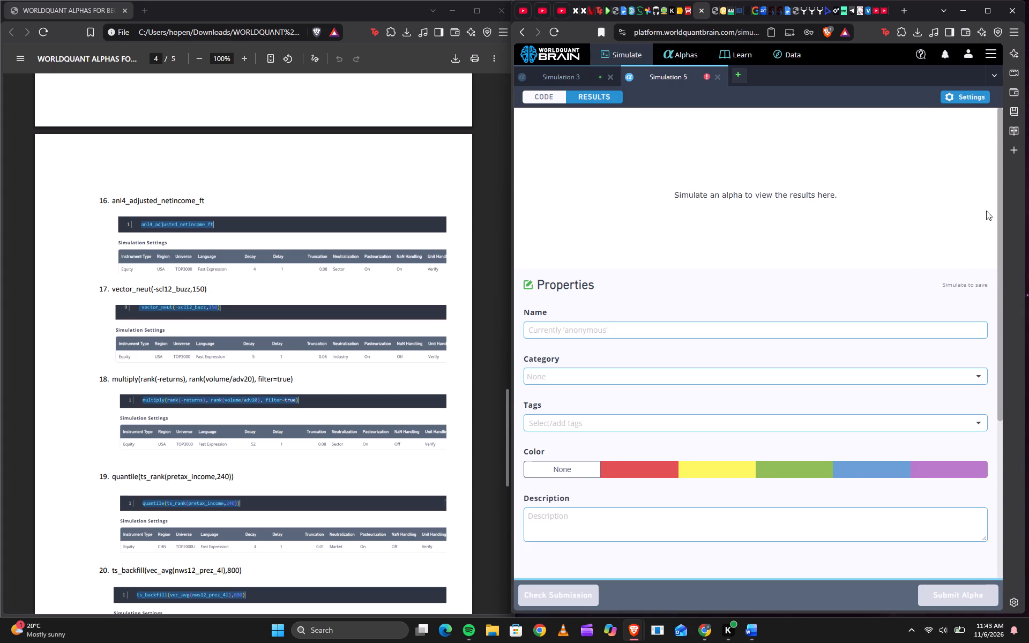
Check Simulation 5's settings against item 17 of the PDF and reapply them.
left_click(989, 99)
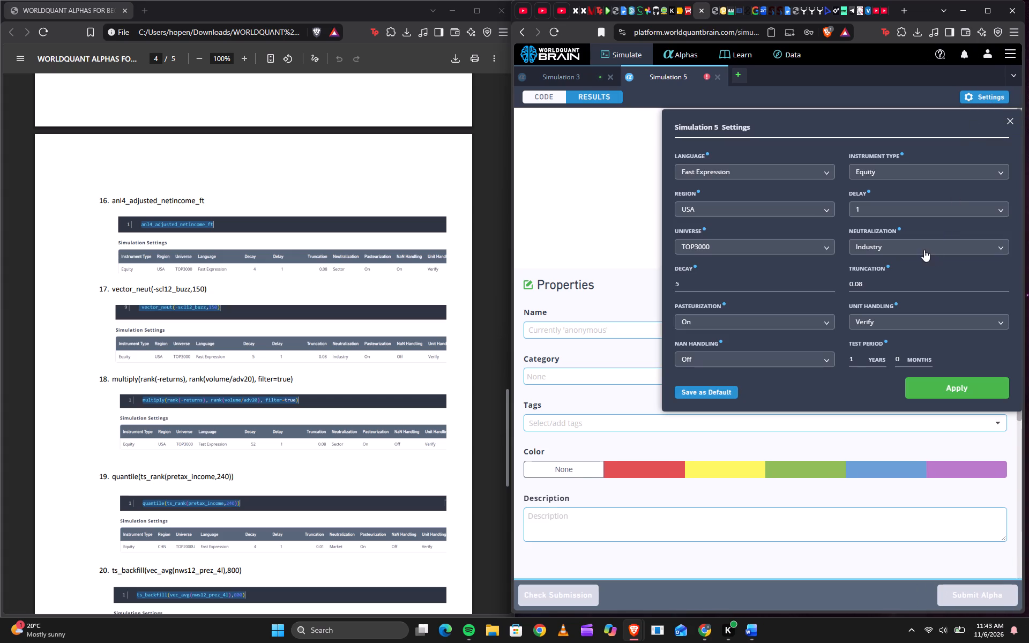
left_click(938, 386)
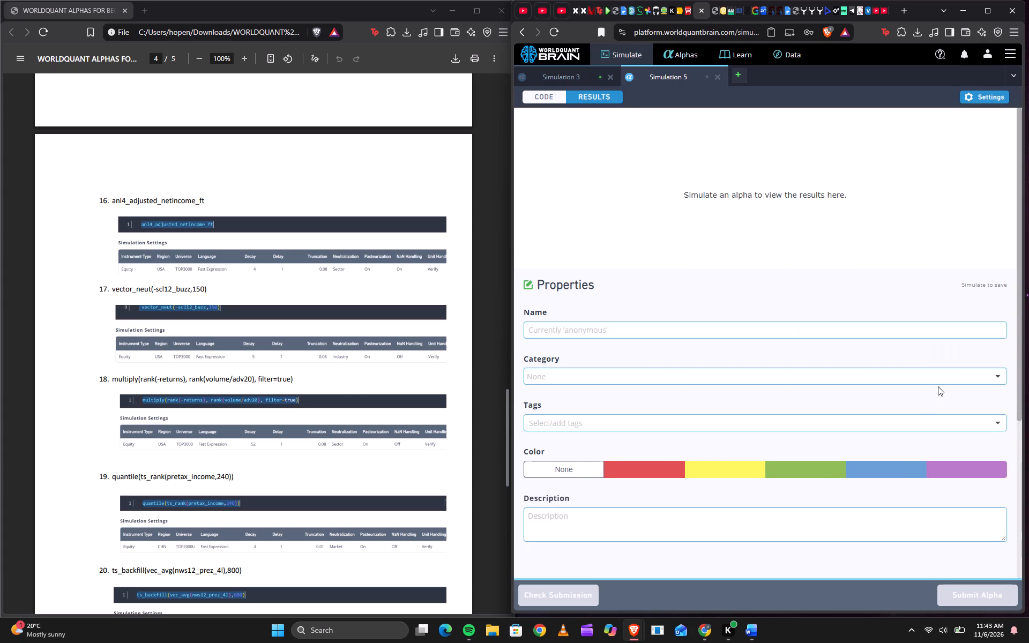
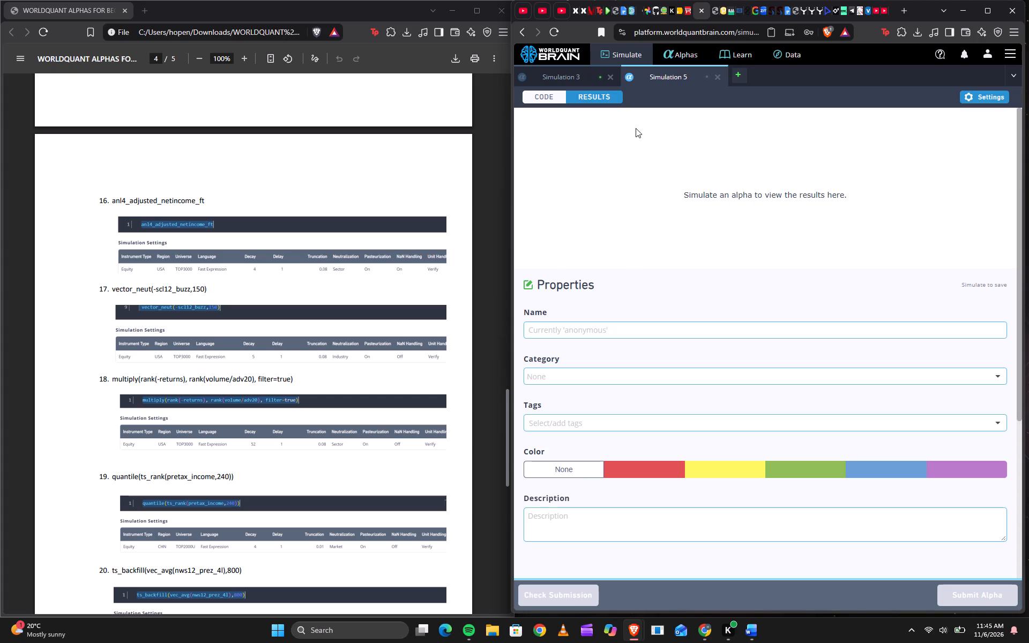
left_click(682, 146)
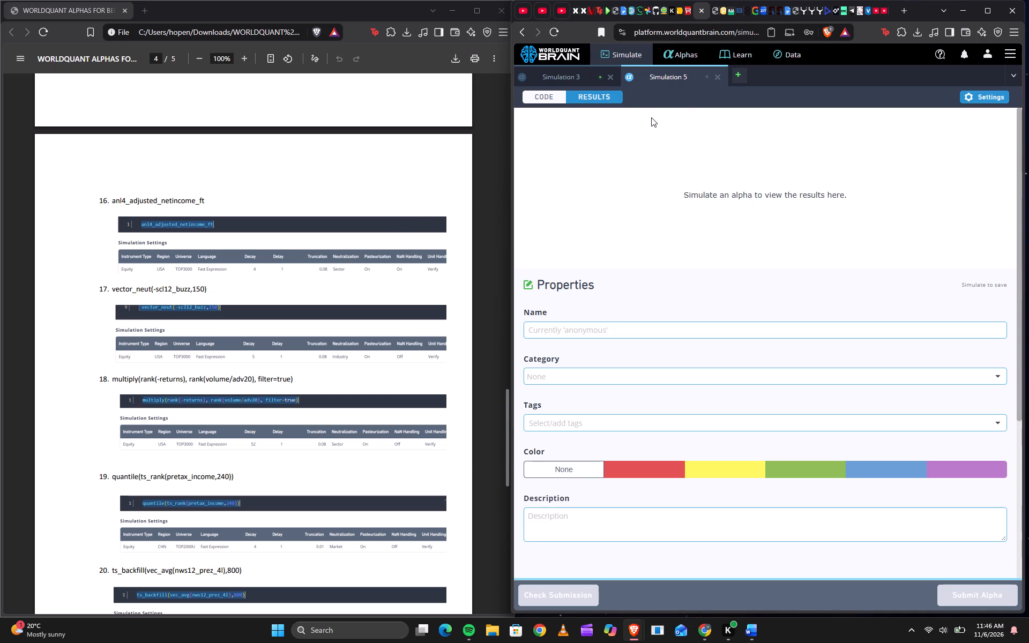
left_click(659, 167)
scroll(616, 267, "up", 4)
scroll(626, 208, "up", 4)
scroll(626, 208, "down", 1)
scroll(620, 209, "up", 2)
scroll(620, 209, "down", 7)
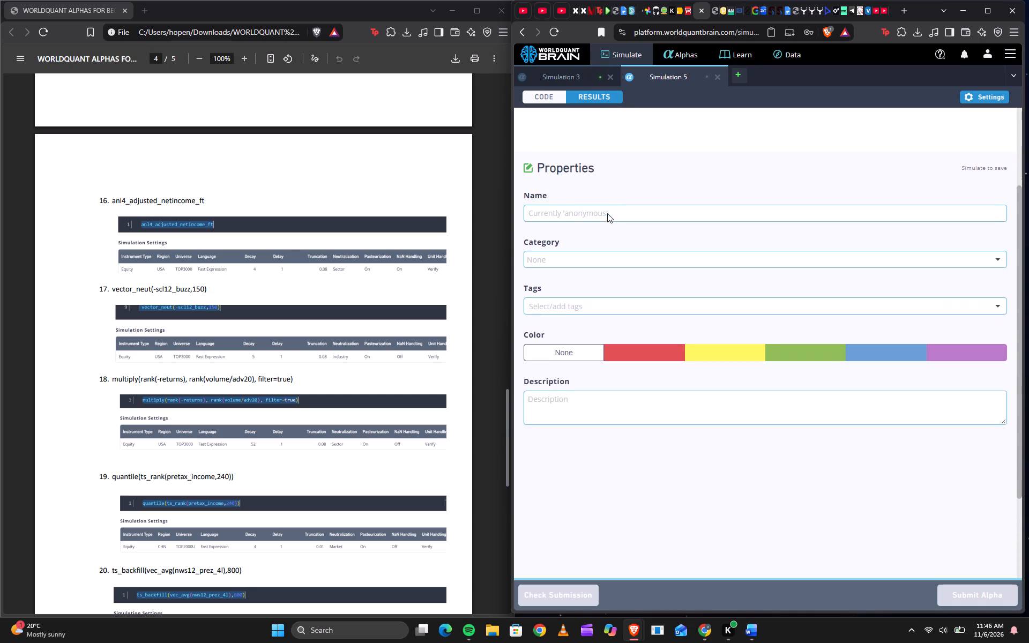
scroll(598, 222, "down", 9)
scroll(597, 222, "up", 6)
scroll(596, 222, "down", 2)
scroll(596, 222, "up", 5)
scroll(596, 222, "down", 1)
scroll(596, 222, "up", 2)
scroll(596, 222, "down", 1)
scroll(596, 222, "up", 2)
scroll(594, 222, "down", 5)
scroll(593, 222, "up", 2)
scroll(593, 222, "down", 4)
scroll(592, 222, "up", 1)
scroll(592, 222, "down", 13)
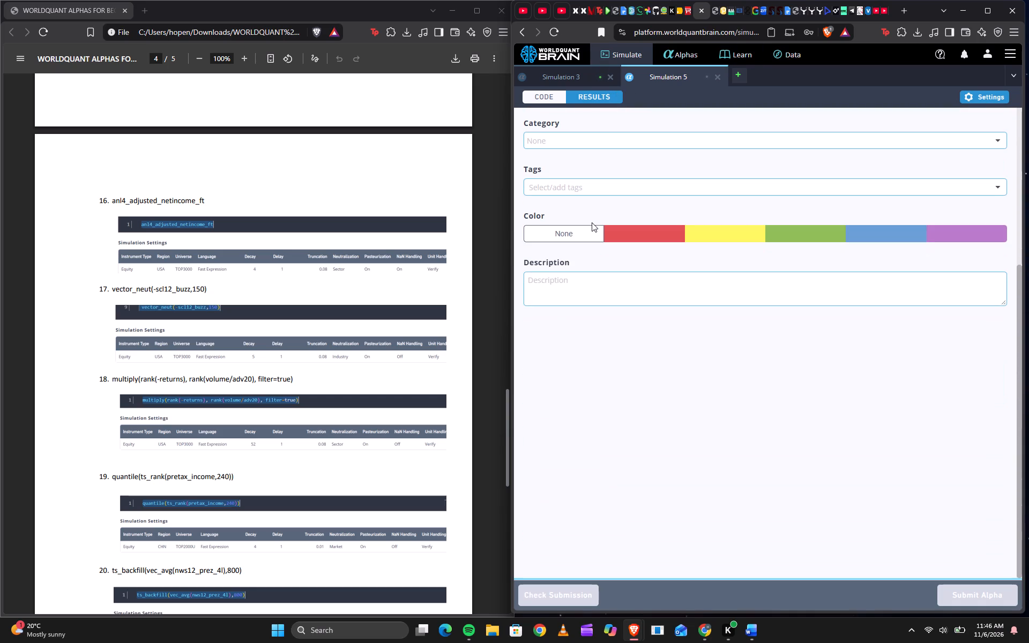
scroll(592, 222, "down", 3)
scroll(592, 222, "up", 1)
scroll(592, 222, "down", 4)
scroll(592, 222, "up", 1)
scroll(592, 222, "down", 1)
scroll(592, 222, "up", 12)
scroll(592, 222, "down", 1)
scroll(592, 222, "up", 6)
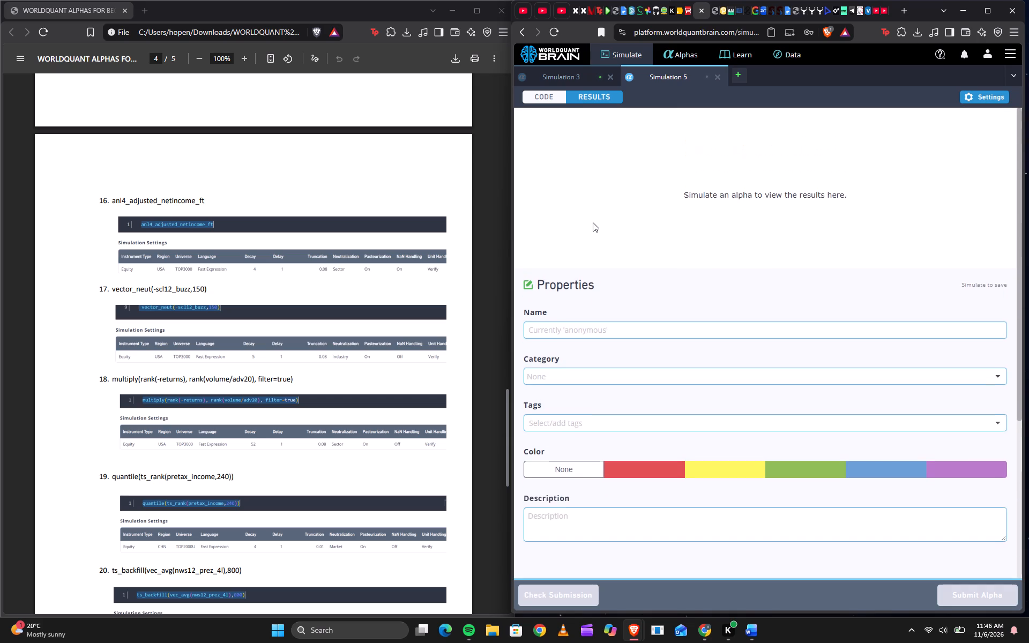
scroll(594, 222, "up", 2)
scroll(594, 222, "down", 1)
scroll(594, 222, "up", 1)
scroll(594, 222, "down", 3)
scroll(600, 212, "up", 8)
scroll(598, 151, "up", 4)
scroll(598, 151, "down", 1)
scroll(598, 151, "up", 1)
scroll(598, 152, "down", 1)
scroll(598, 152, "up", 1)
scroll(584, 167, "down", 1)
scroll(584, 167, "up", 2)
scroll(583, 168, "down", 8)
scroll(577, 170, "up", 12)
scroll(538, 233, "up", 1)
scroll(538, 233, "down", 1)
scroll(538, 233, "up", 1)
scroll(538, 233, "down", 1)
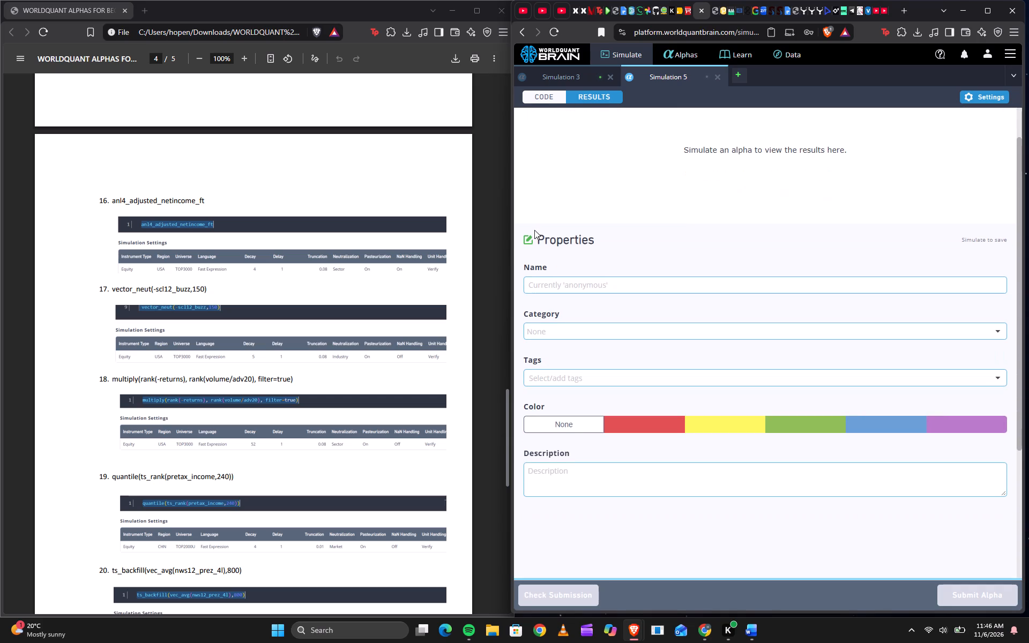
Copy the four-line expression starting with decay_days = 2; from item 22 of the PDF, without its list number.
left_click(397, 110)
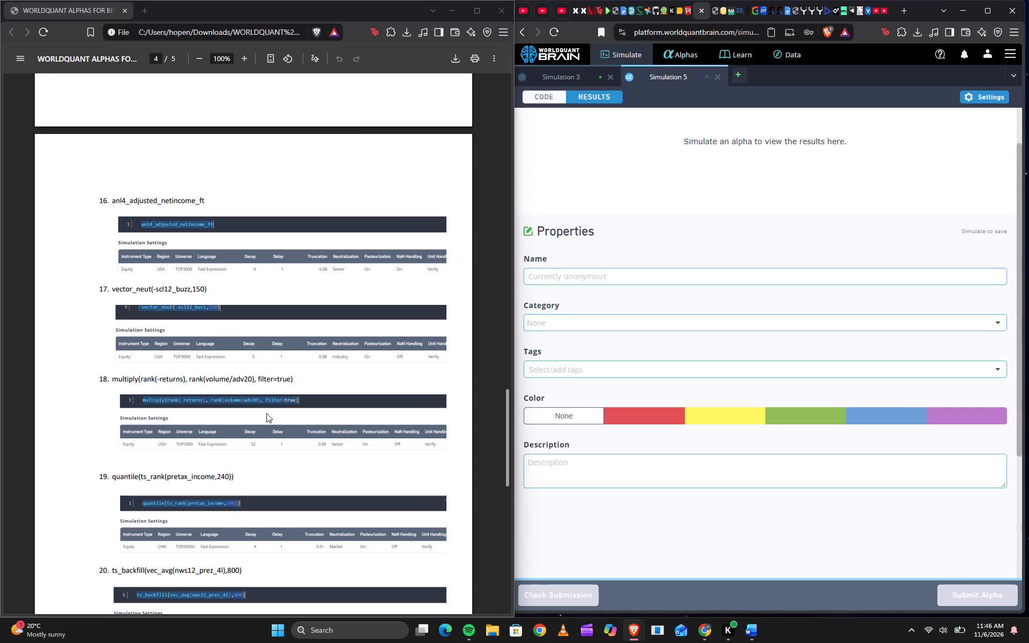
scroll(225, 427, "down", 1)
scroll(225, 427, "up", 3)
scroll(225, 427, "down", 4)
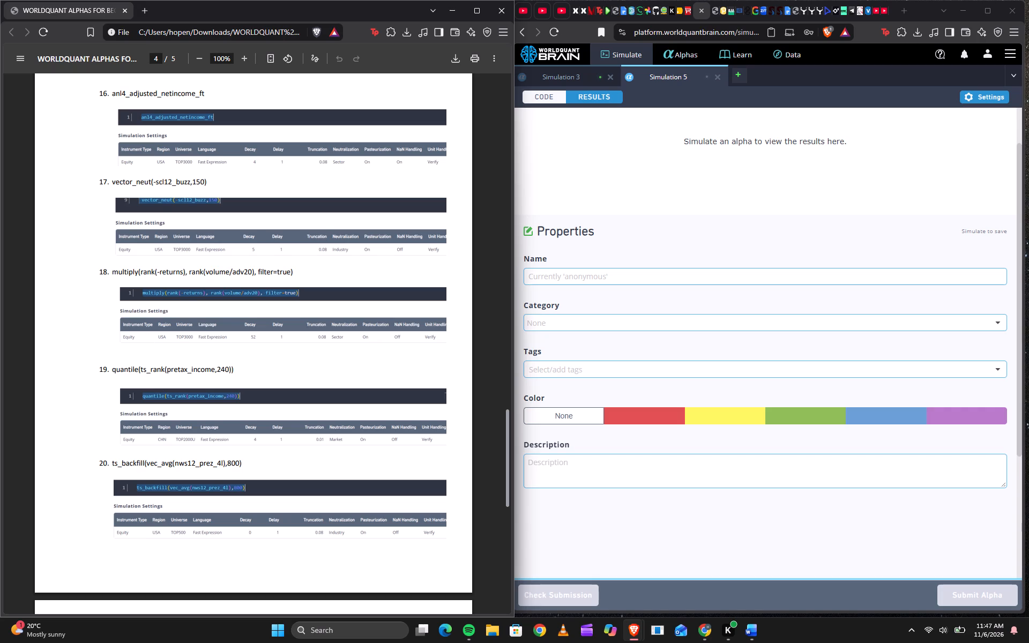
scroll(169, 454, "up", 3)
scroll(169, 454, "down", 4)
scroll(169, 454, "up", 4)
scroll(169, 455, "down", 4)
scroll(124, 447, "down", 2)
scroll(123, 448, "up", 2)
scroll(123, 448, "down", 3)
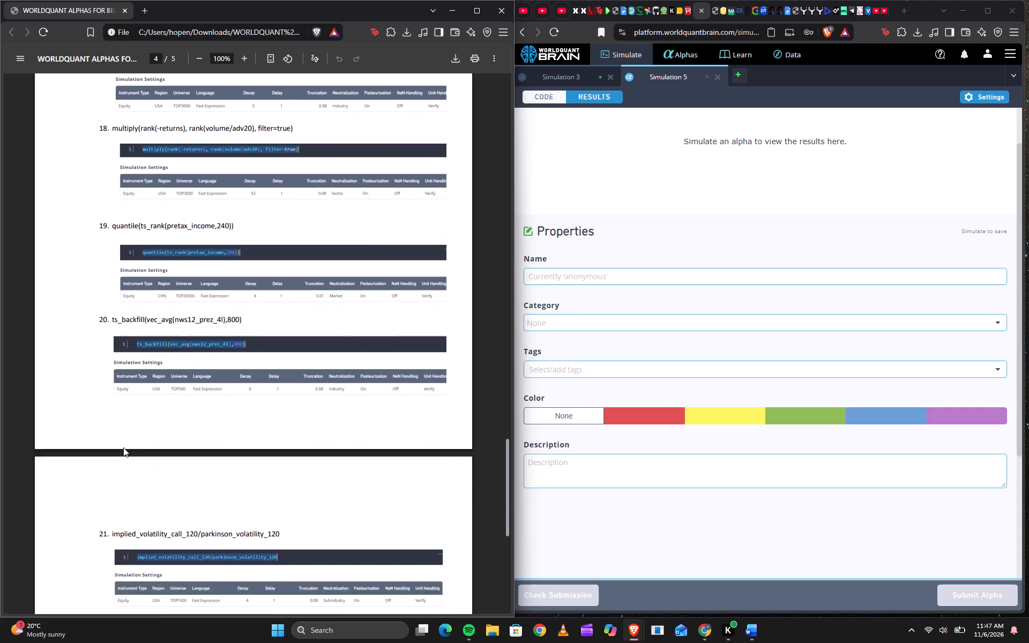
scroll(132, 460, "down", 2)
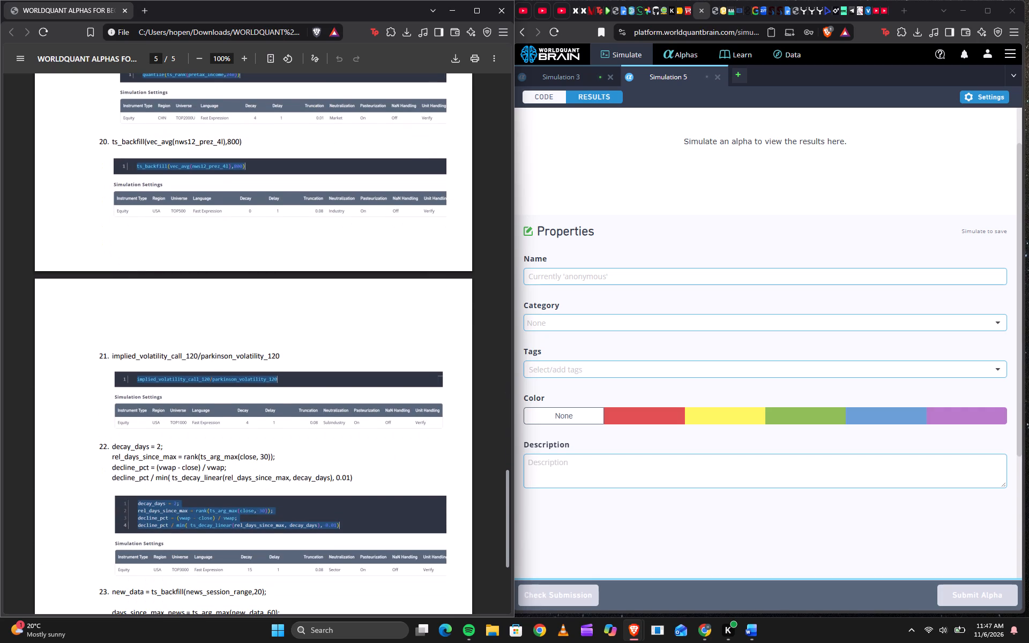
left_click_drag(112, 448, 363, 494)
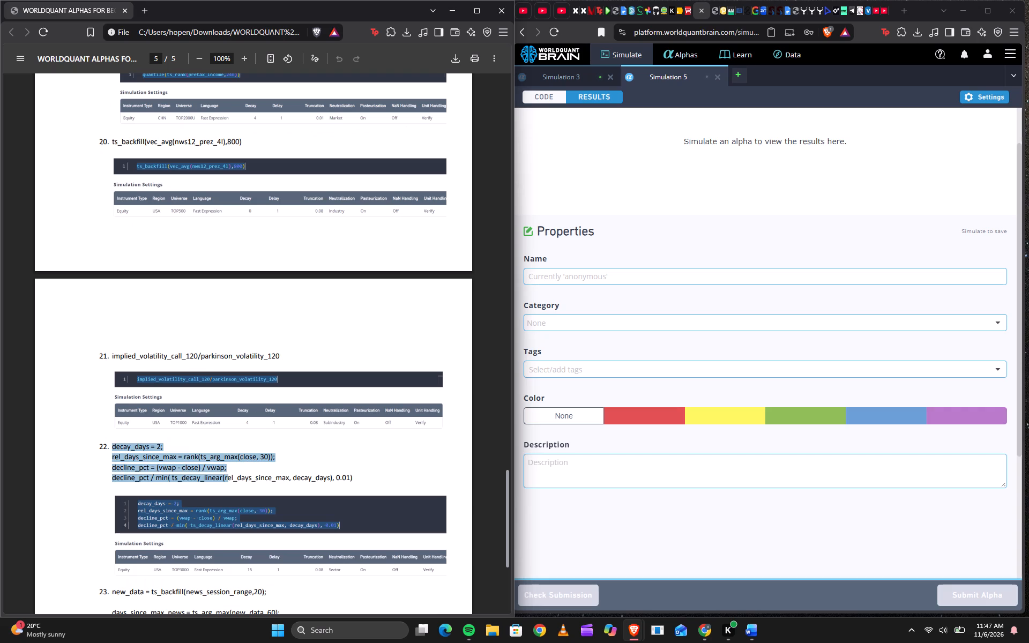
left_click_drag(363, 494, 356, 477)
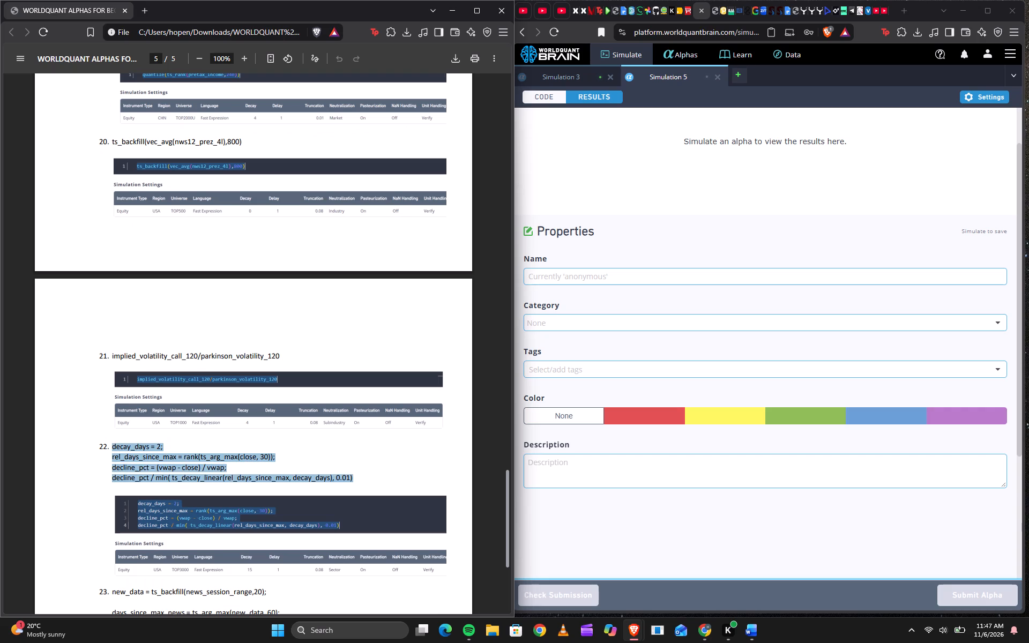
right_click(166, 457)
left_click(201, 469)
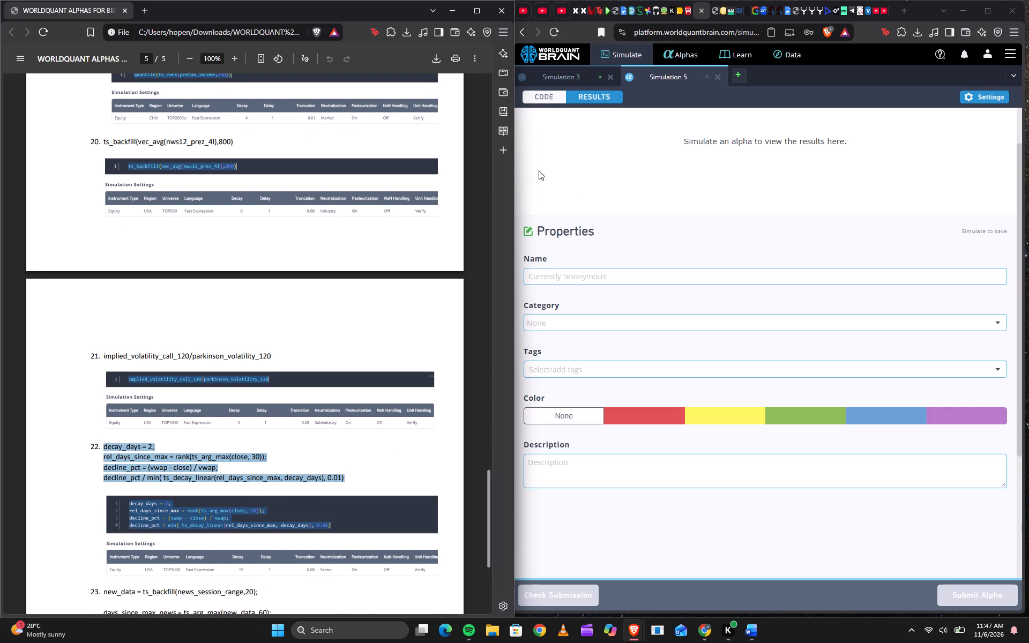
Close Simulation 5 and discard its unsimulated code, keeping Simulation 3 open.
left_click(587, 79)
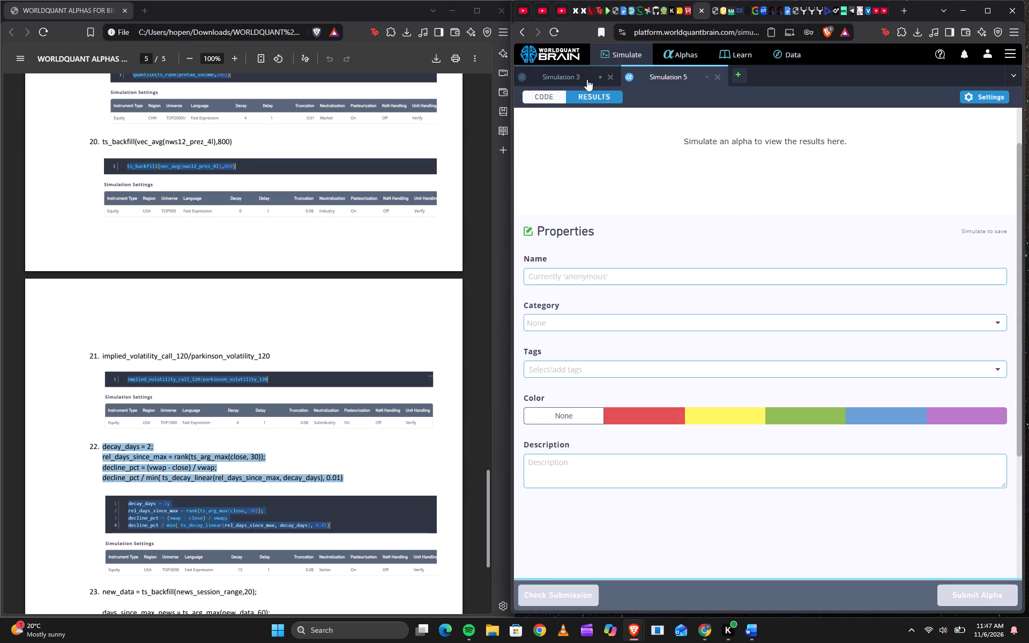
scroll(648, 339, "down", 8)
scroll(648, 337, "up", 2)
scroll(648, 337, "down", 1)
scroll(648, 337, "up", 1)
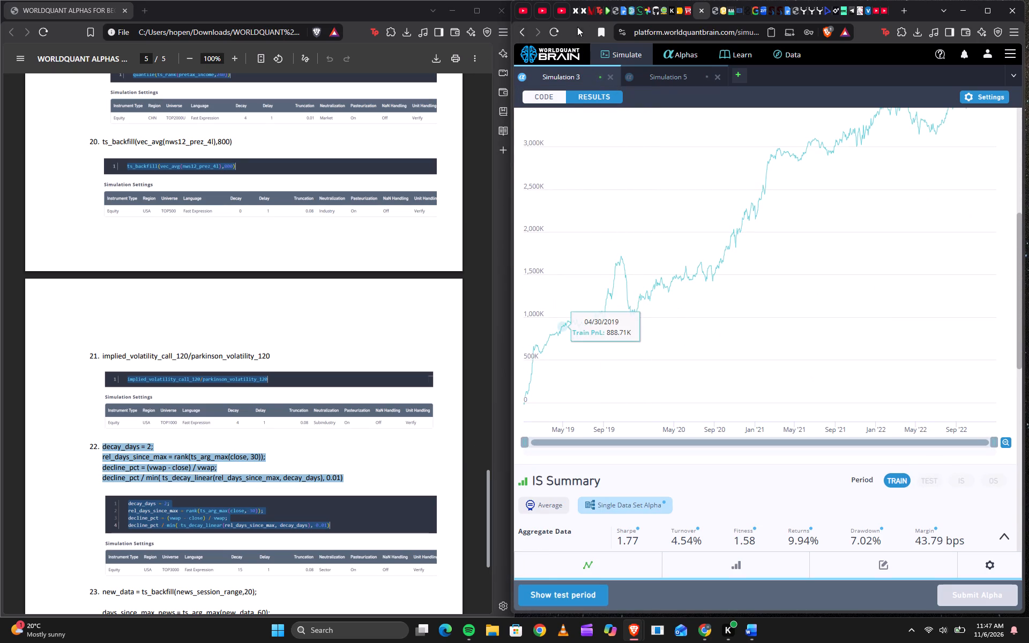
left_click(664, 78)
left_click(717, 76)
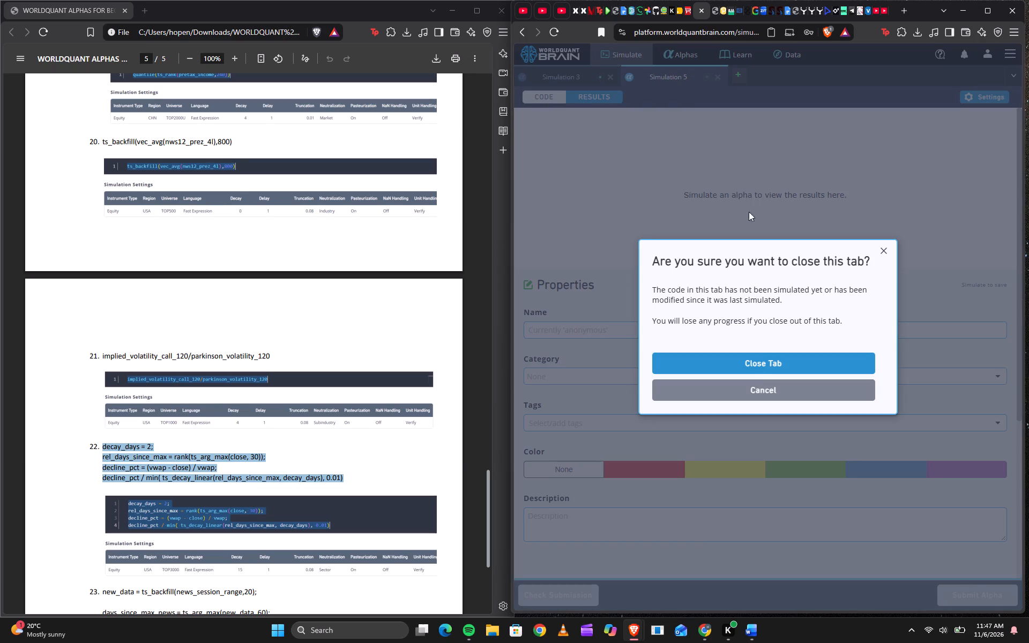
left_click(762, 368)
Create a new simulation and paste the copied four-line decay_days expression into its code.
left_click(637, 73)
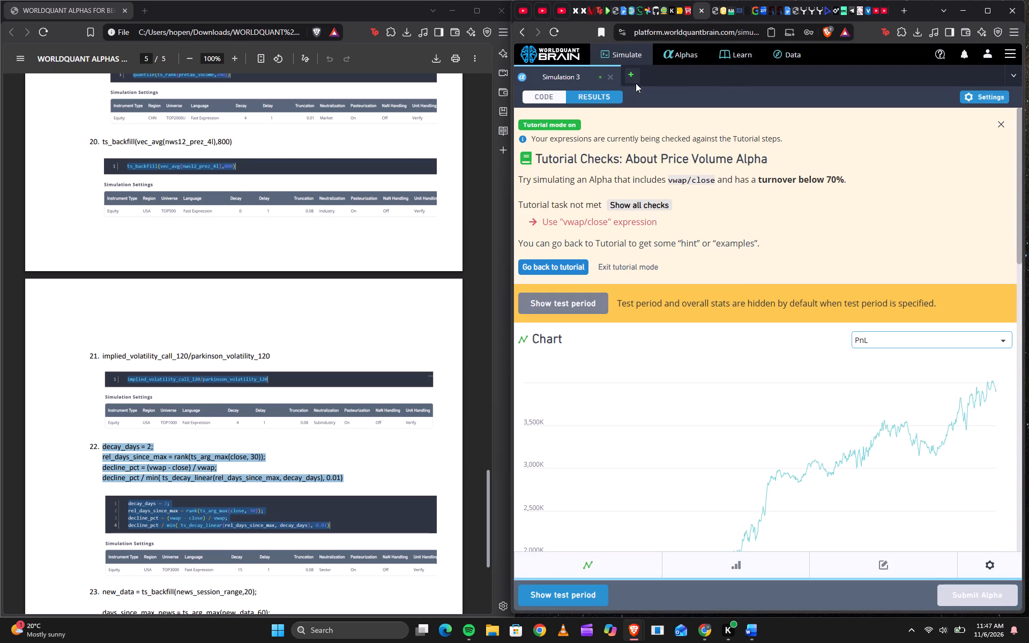
right_click(617, 136)
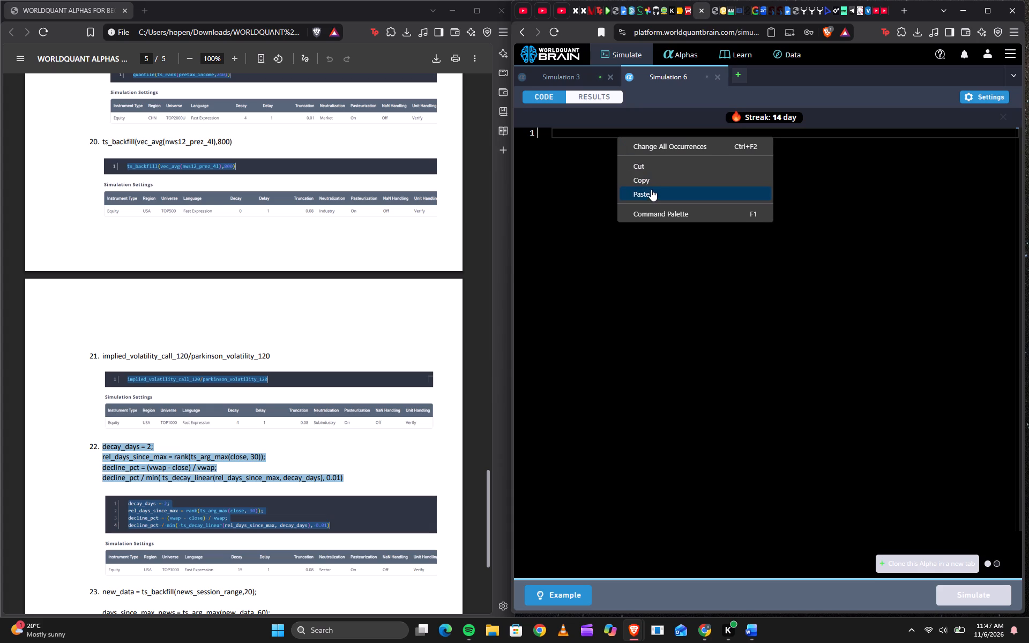
left_click(652, 189)
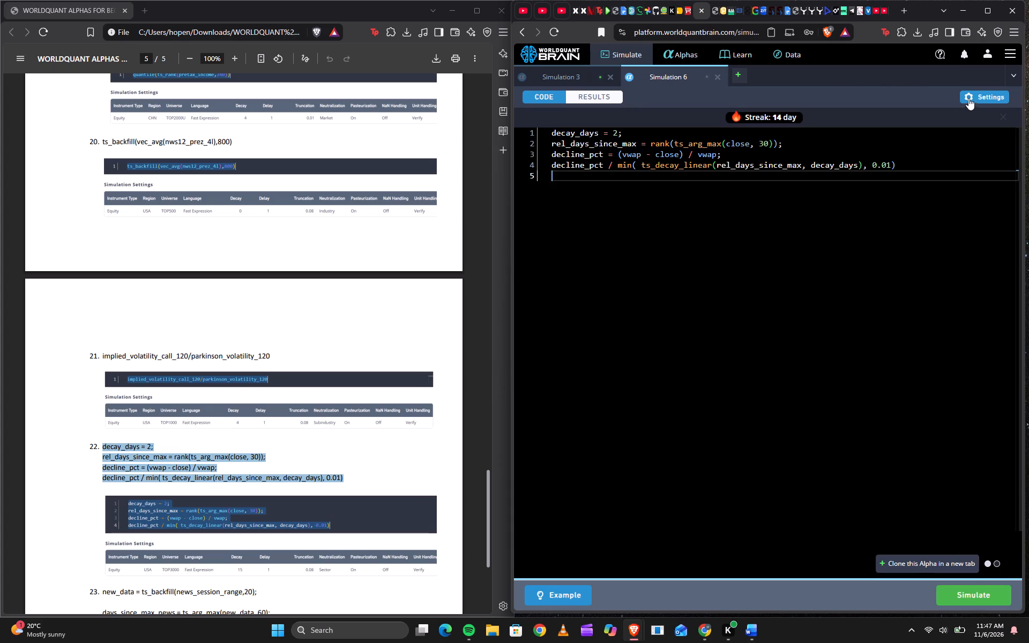
Set Simulation 6's decay to 15 and neutralization to Sector, apply the settings and run the simulation.
left_click(975, 98)
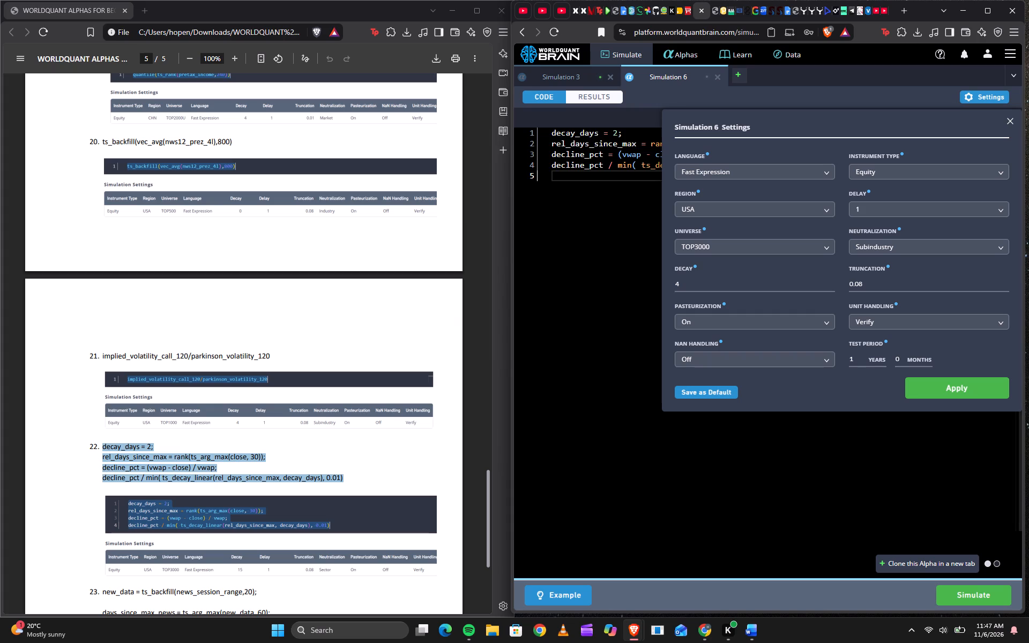
left_click_drag(834, 280, 836, 285)
left_click(832, 289)
left_click(832, 287)
left_click(891, 245)
left_click(890, 296)
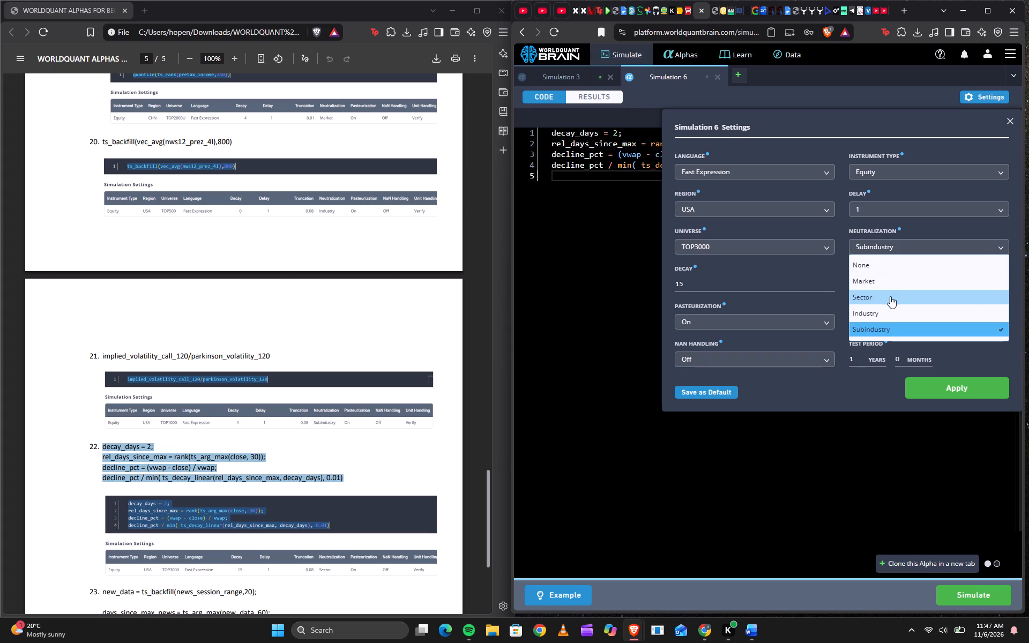
left_click(920, 383)
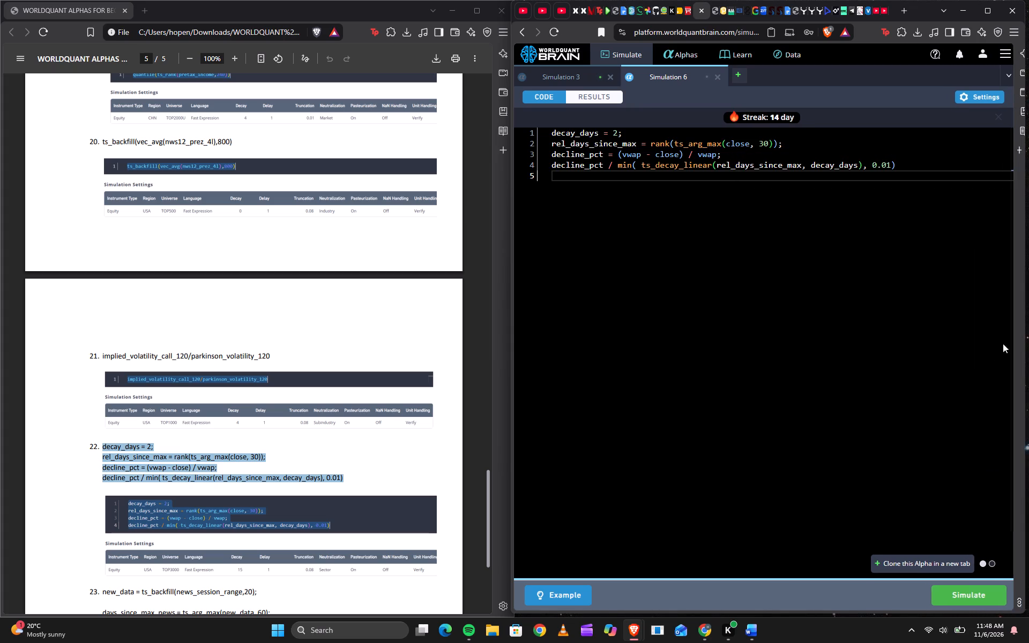
left_click(1000, 593)
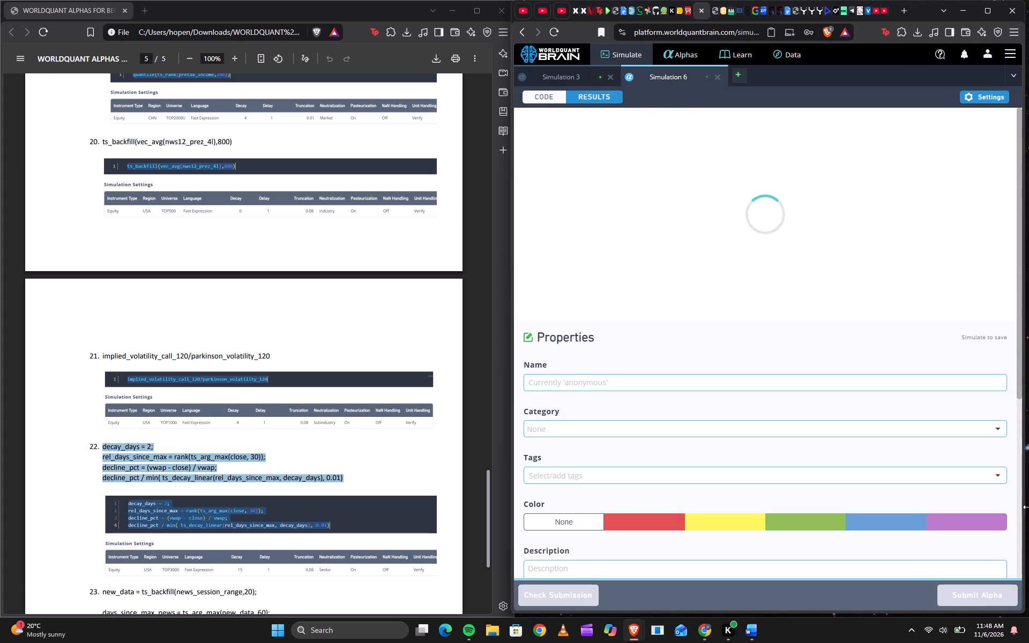
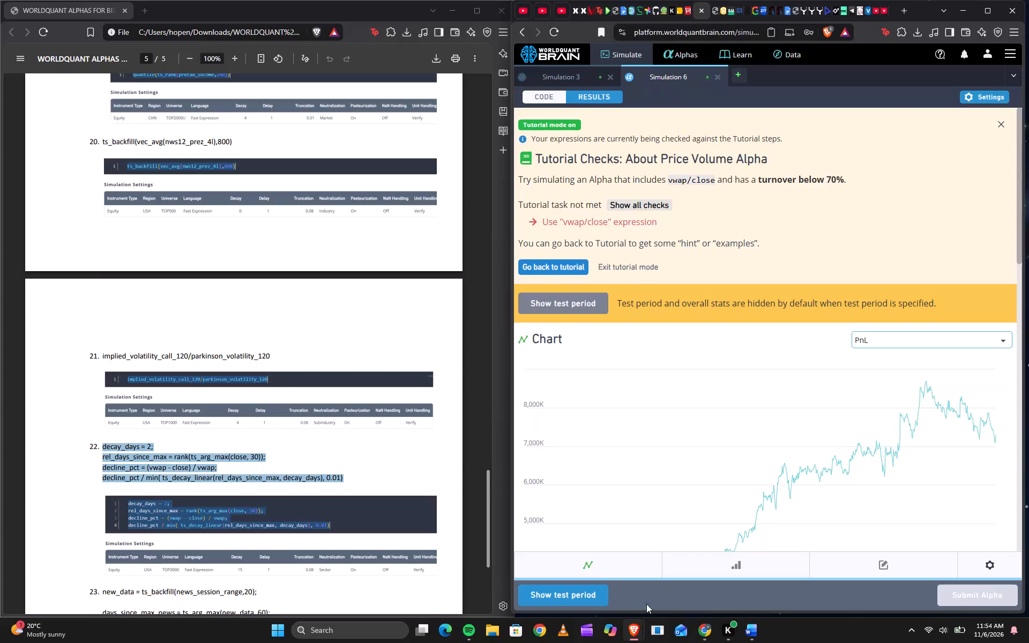
Reveal Simulation 6's test period and examine its PnL chart and IS Summary.
left_click(591, 591)
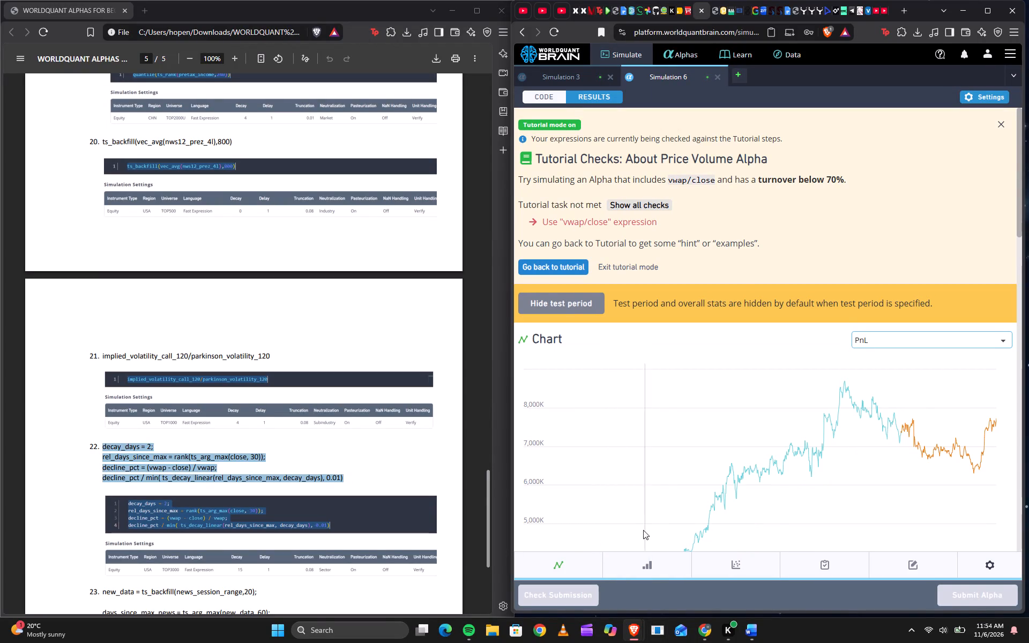
scroll(669, 485, "down", 1)
scroll(669, 485, "up", 2)
scroll(669, 485, "down", 1)
scroll(670, 484, "up", 1)
scroll(670, 483, "down", 3)
scroll(670, 483, "up", 1)
scroll(670, 483, "down", 1)
scroll(670, 483, "up", 3)
scroll(670, 483, "down", 1)
scroll(668, 483, "up", 1)
scroll(668, 483, "down", 2)
scroll(668, 483, "up", 1)
scroll(668, 483, "down", 2)
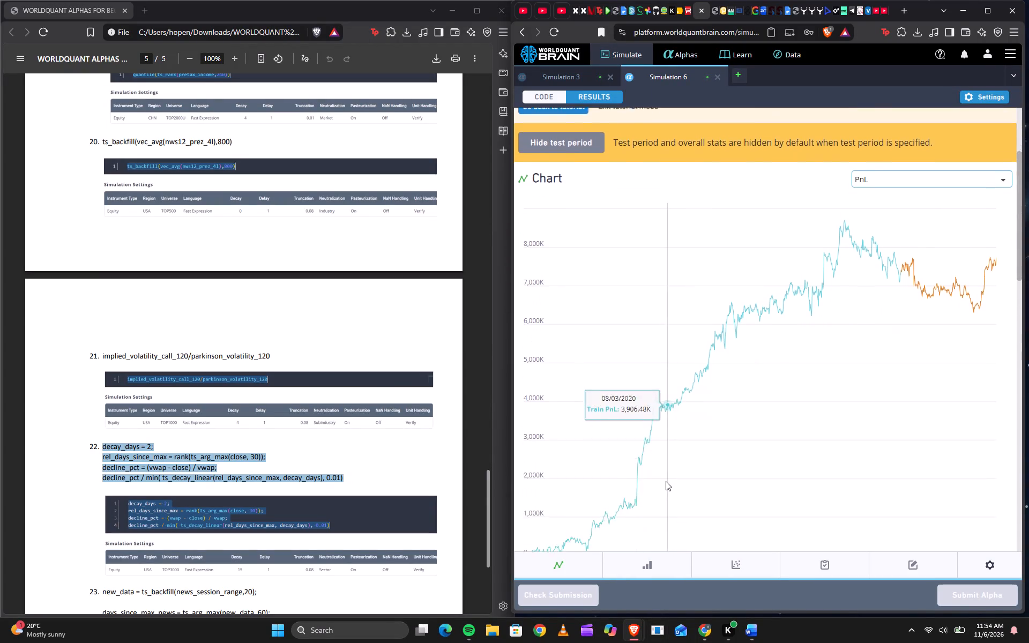
scroll(665, 481, "down", 4)
scroll(665, 481, "up", 1)
scroll(665, 481, "down", 1)
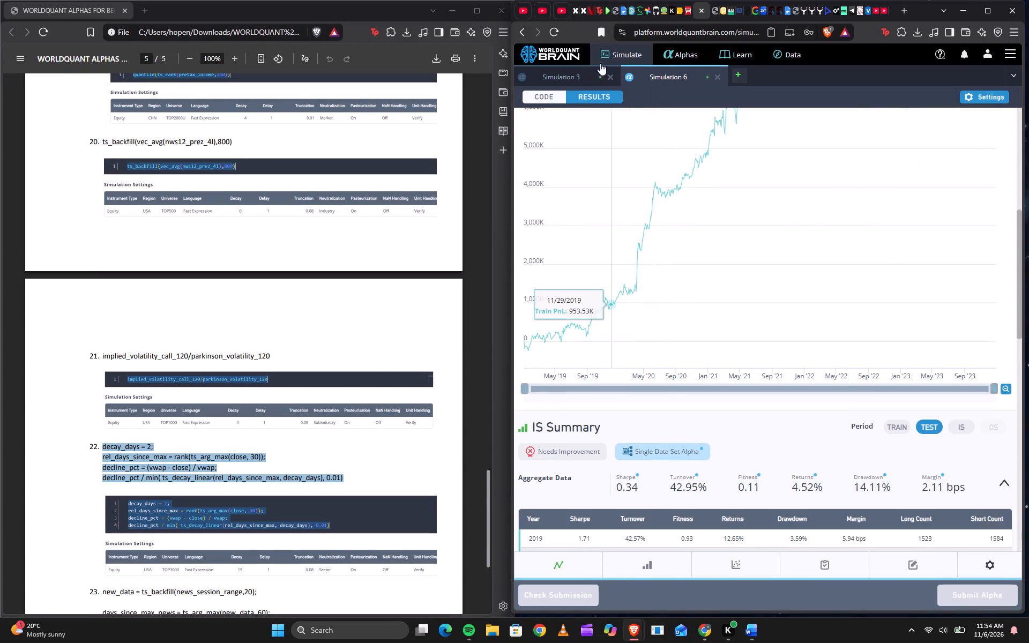
Close Simulation 6, leaving Simulation 3 open.
left_click(716, 74)
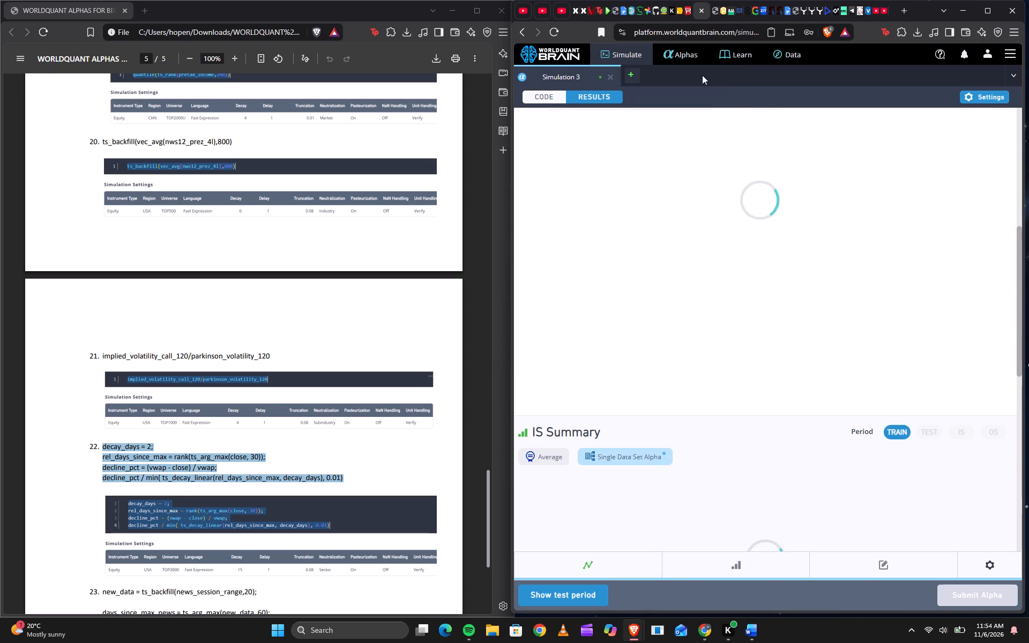
Reveal the test period for Simulation 3 and submit its alpha.
scroll(656, 268, "up", 1)
scroll(656, 268, "down", 1)
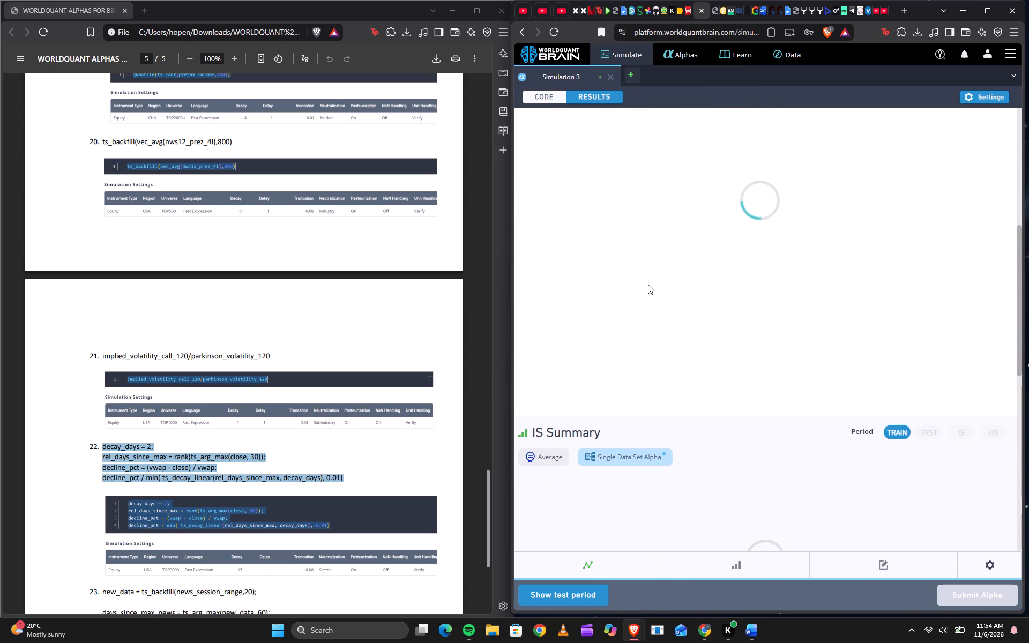
left_click(593, 594)
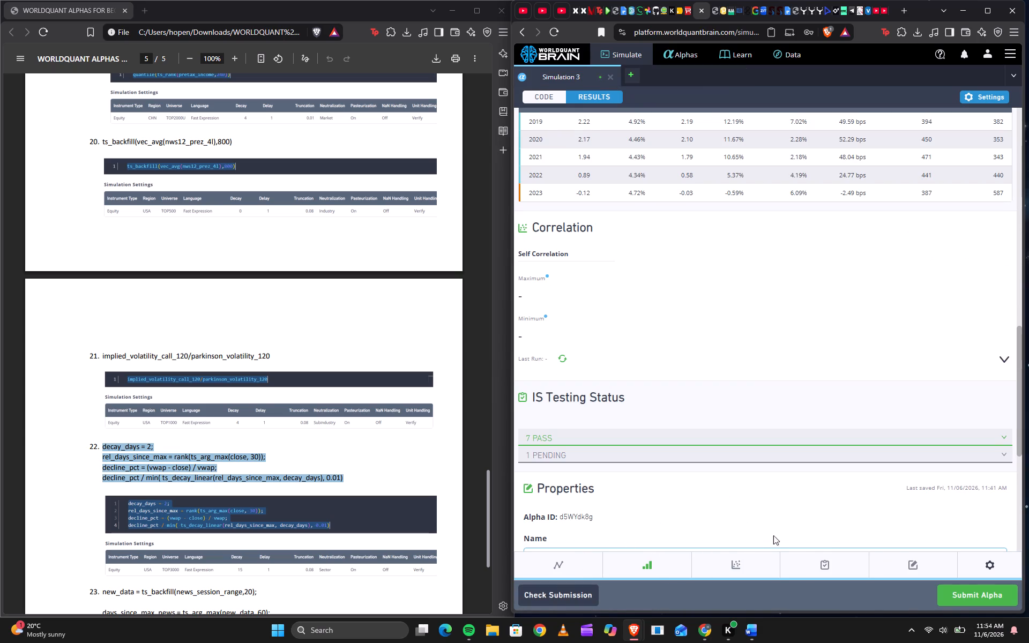
left_click(970, 591)
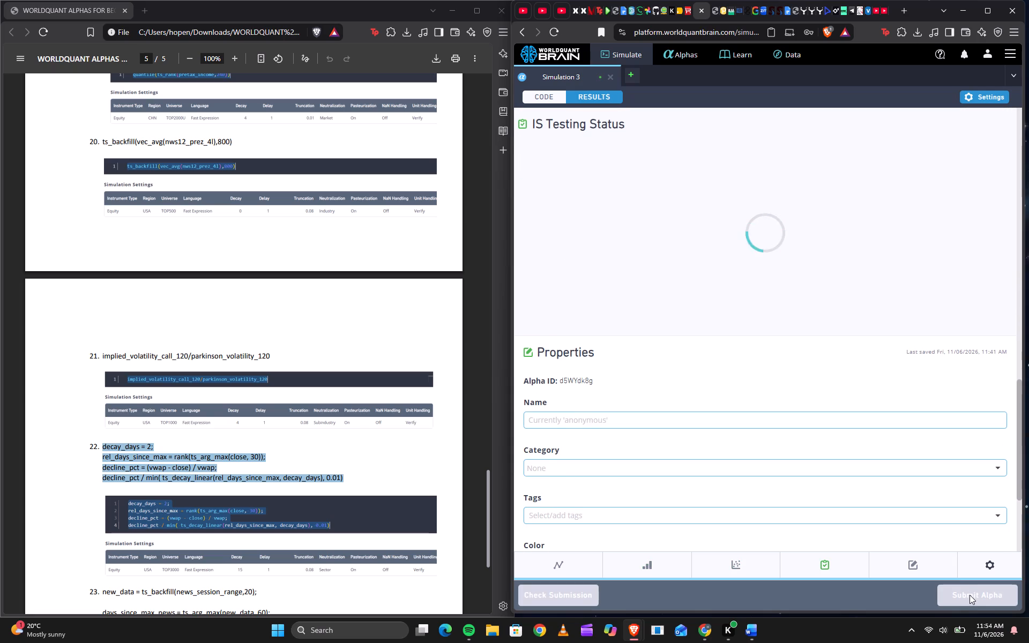
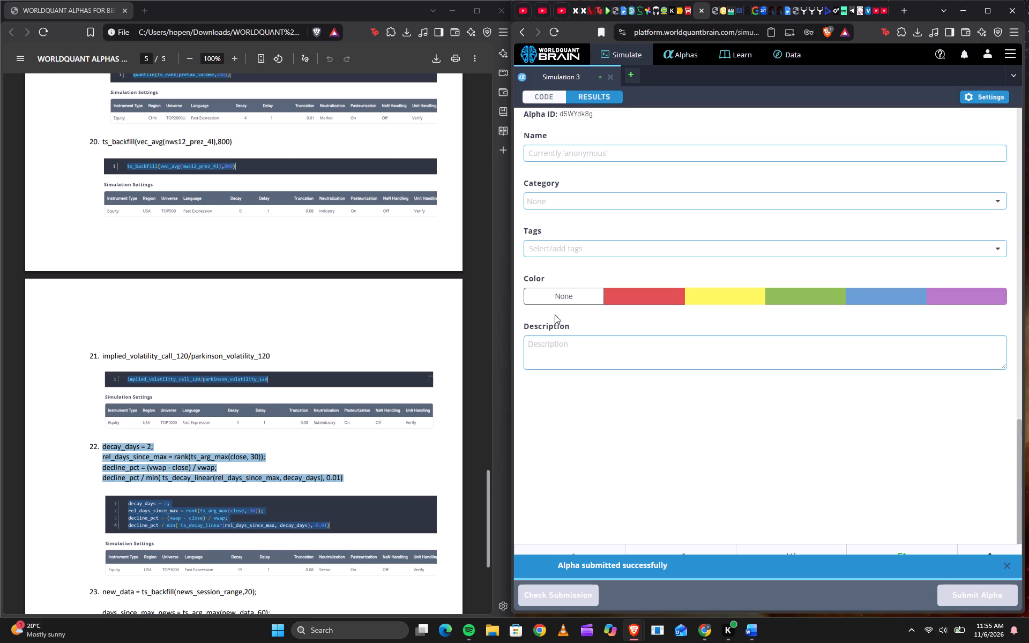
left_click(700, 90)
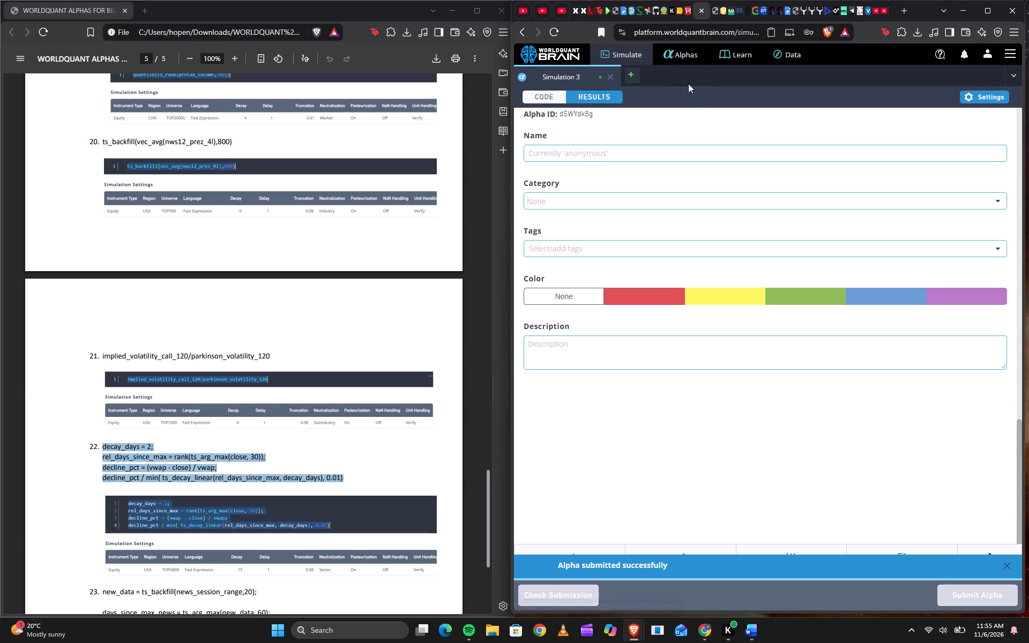